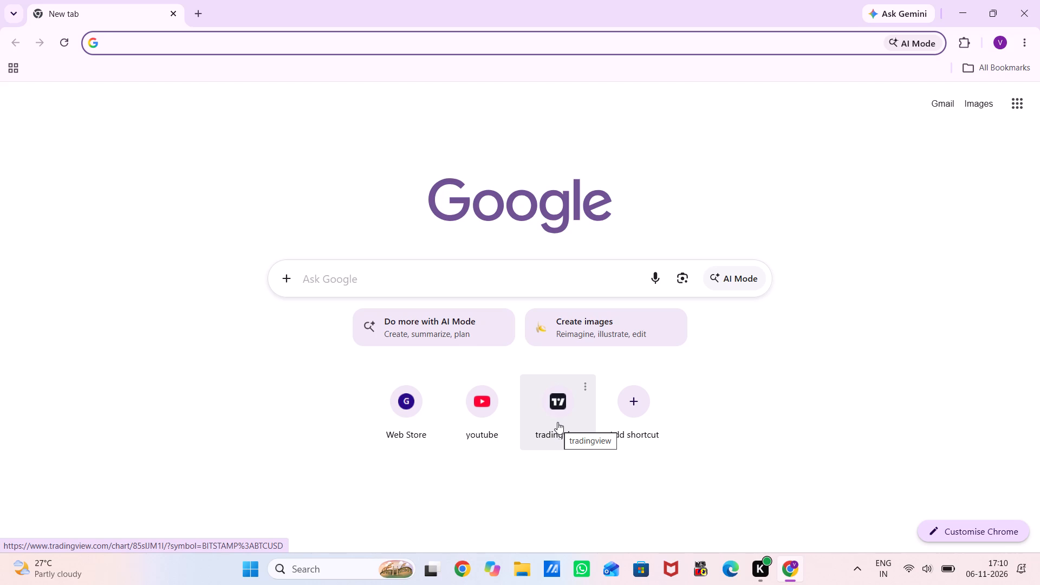
Open a new Chrome window with the profile labelled "Your Chrome".
{"action": "left_click", "coordinate": [465, 570]}
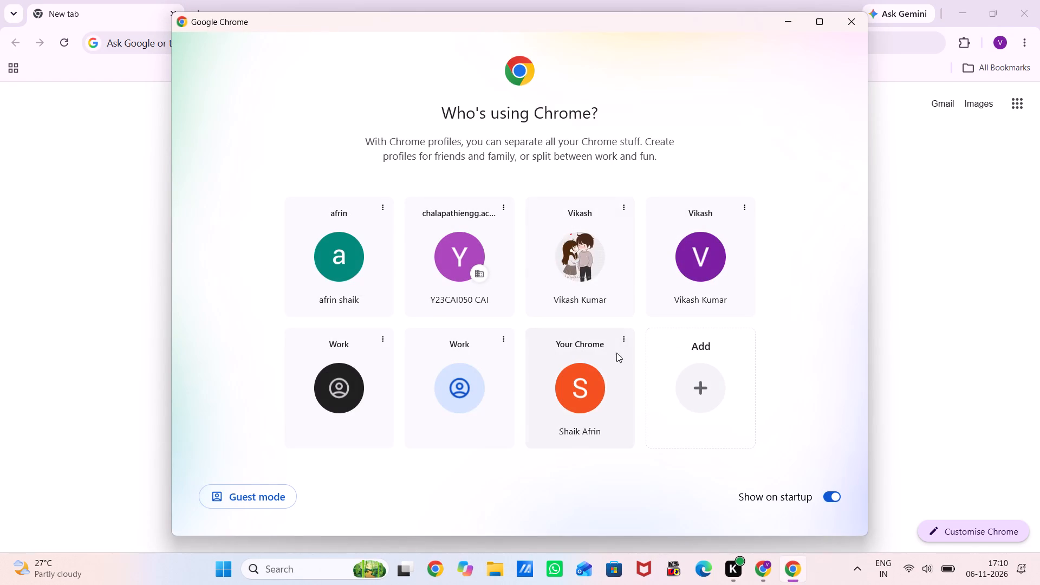
{"action": "left_click", "coordinate": [561, 414]}
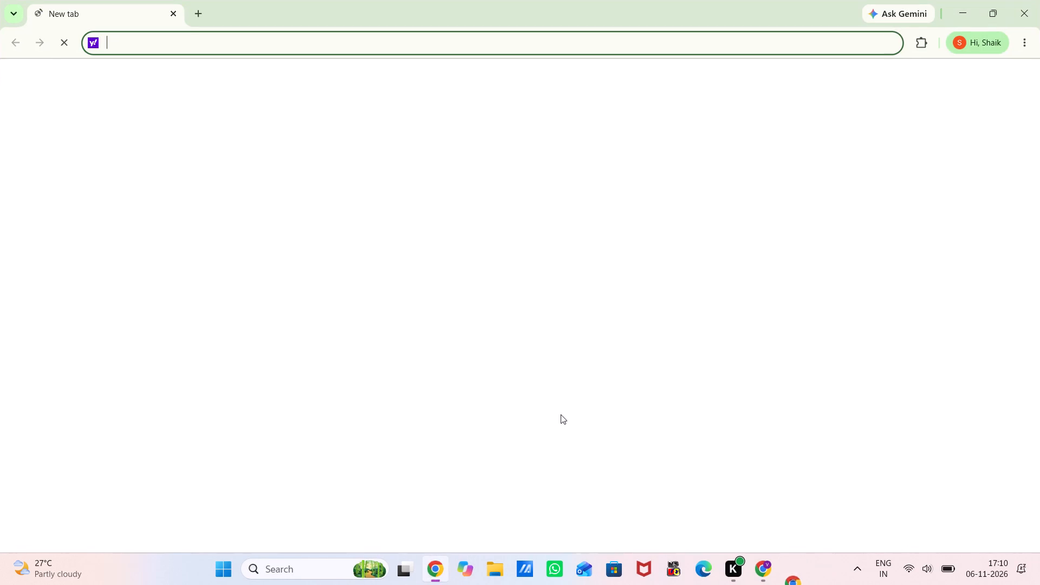
Search the web for "canva" and open the official "Canva: Visual Suite for Everyone" site from the results.
{"action": "key", "text": "c"}
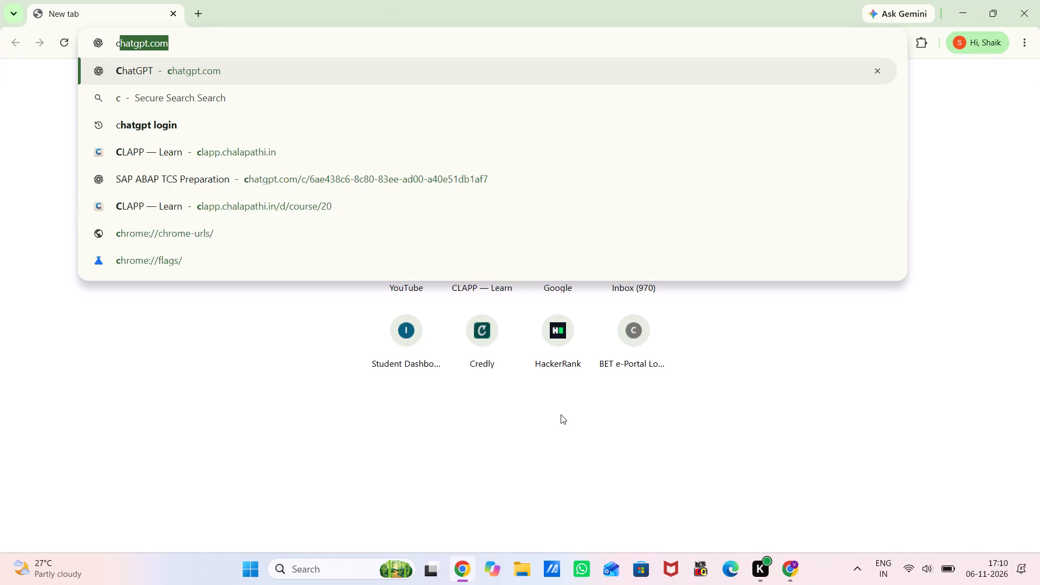
{"action": "key", "text": "a"}
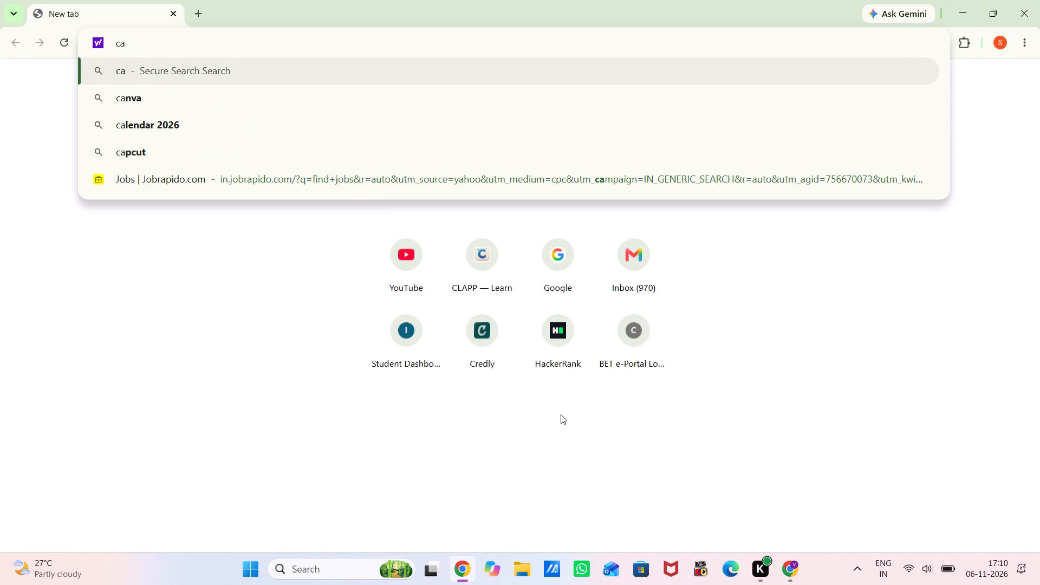
{"action": "key", "text": "n"}
{"action": "key", "text": "v"}
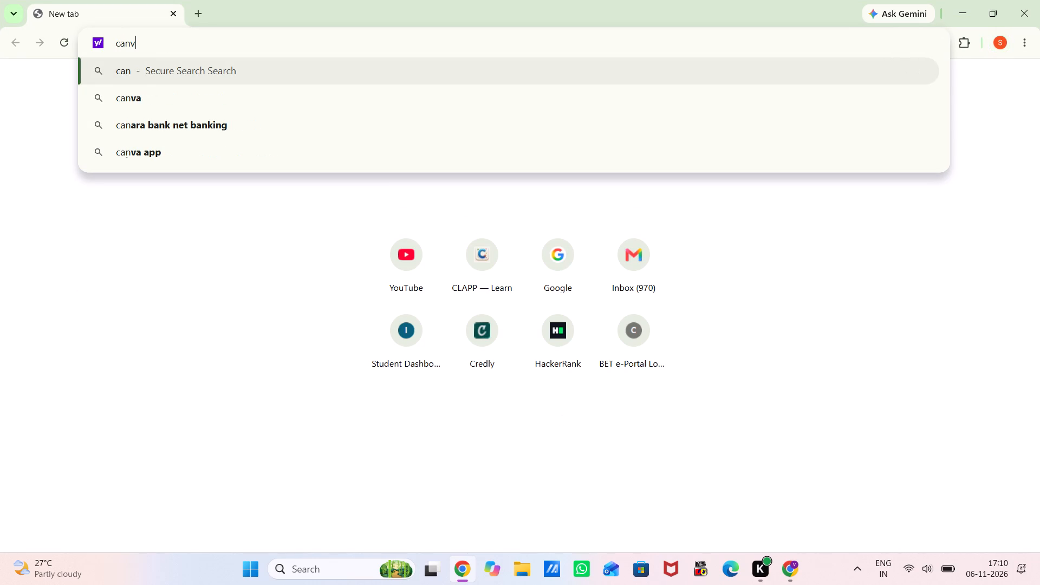
{"action": "key", "text": "a"}
{"action": "key", "text": "Return"}
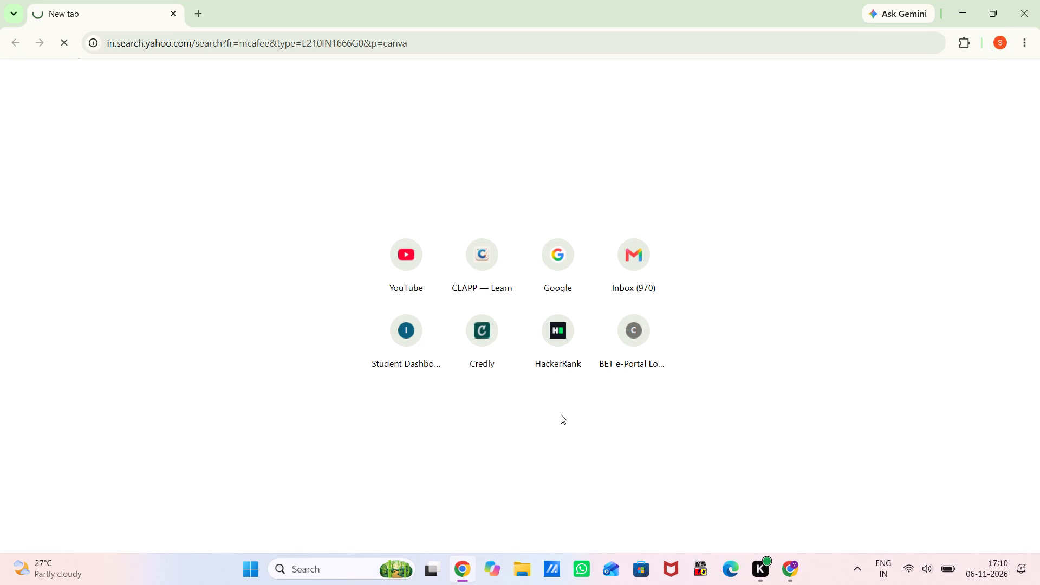
{"action": "scroll", "coordinate": [350, 425], "scroll_direction": "down", "scroll_amount": 4}
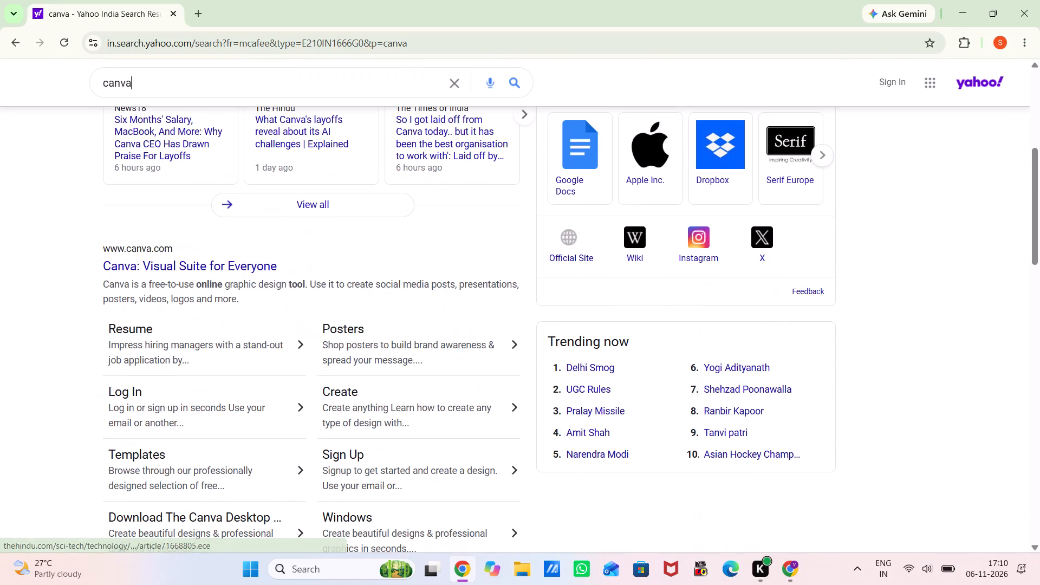
{"action": "left_click", "coordinate": [213, 270]}
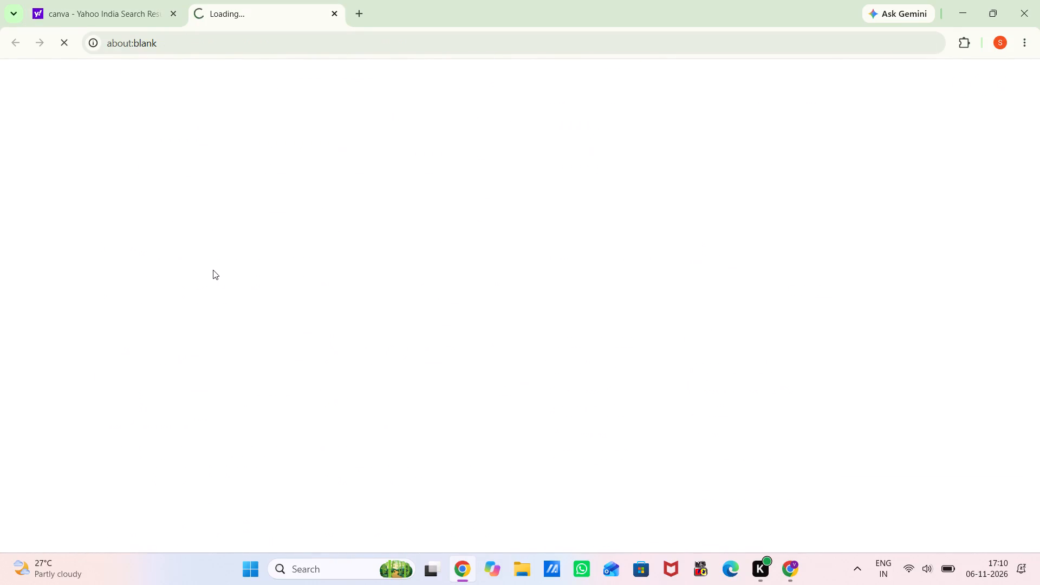
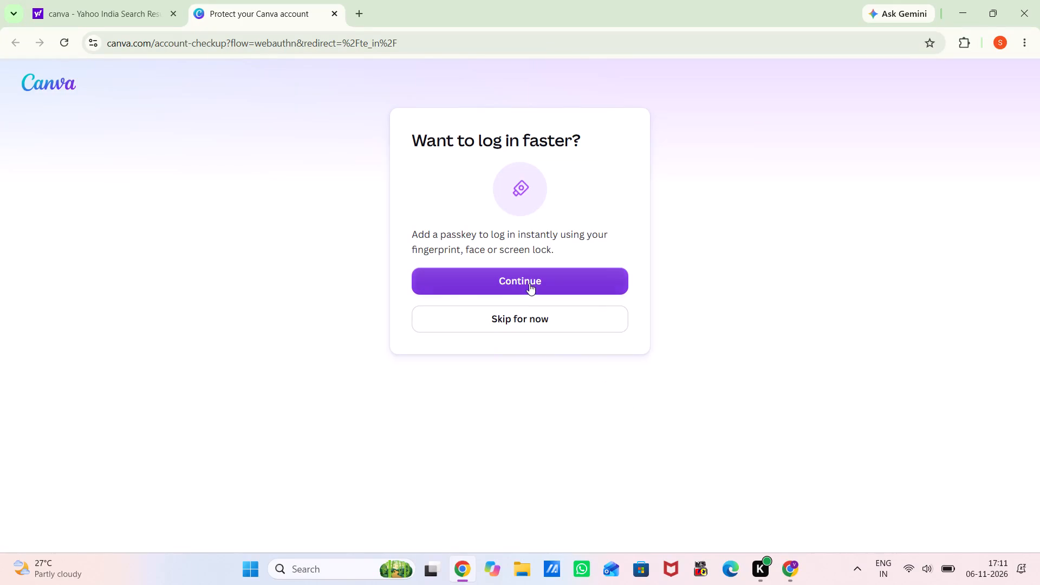
Skip adding a passkey for faster login and continue to the Canva site.
{"action": "left_click", "coordinate": [517, 316]}
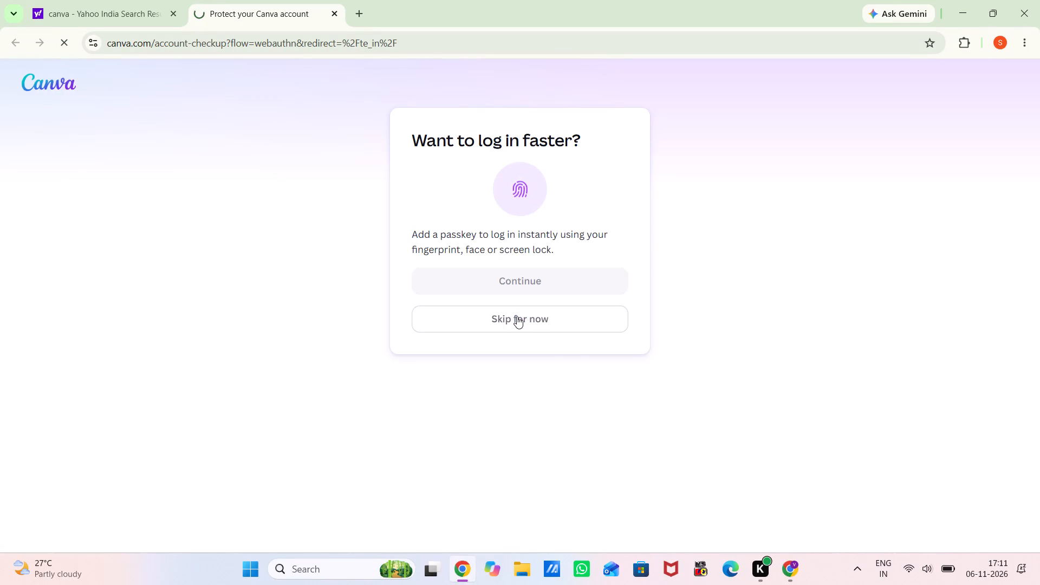
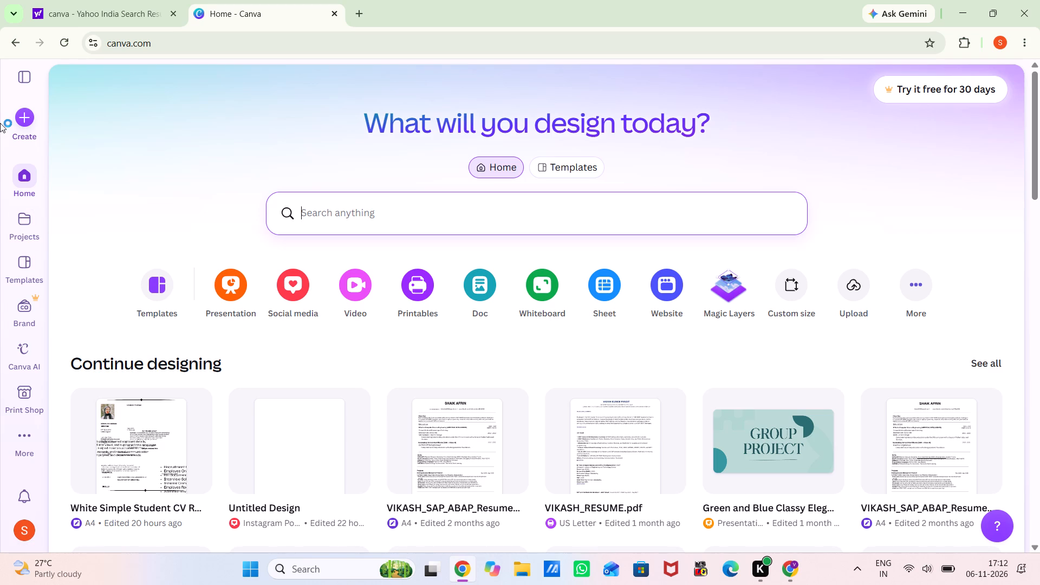
Create a new blank Landscape Video design at 1920 × 1080 px.
{"action": "left_click", "coordinate": [22, 123]}
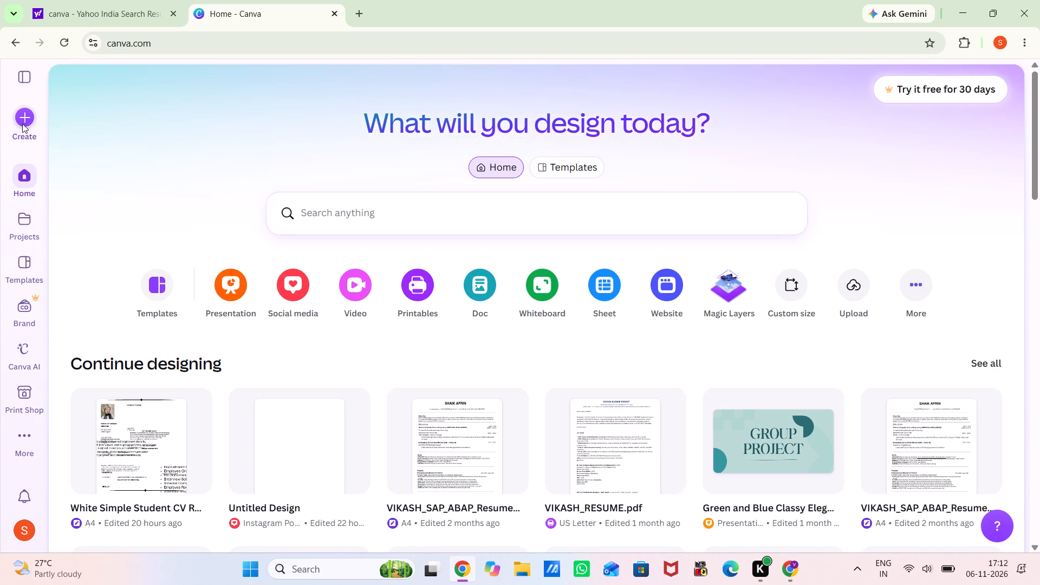
{"action": "left_click", "coordinate": [108, 274]}
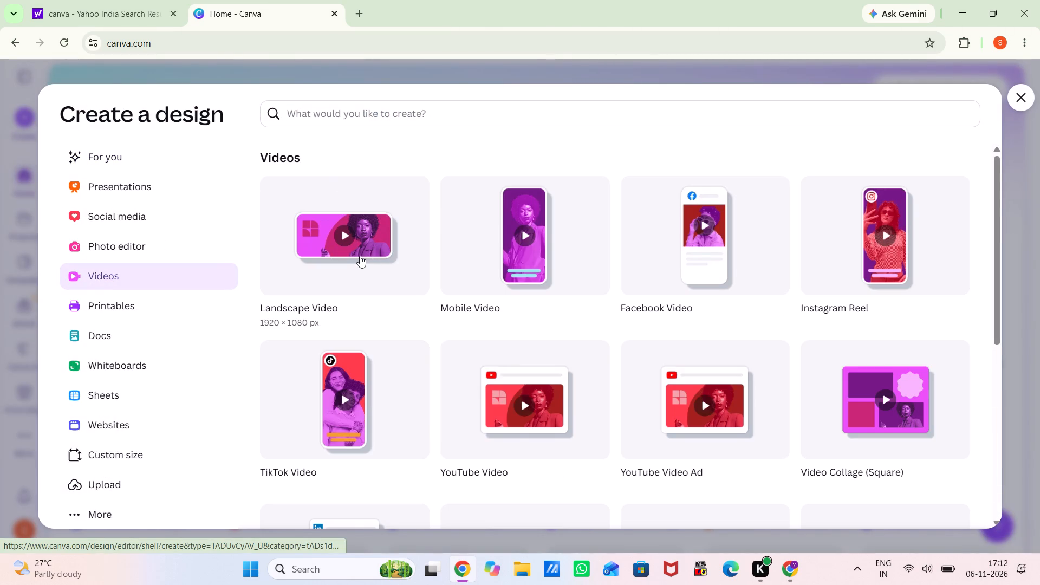
{"action": "left_click", "coordinate": [360, 256]}
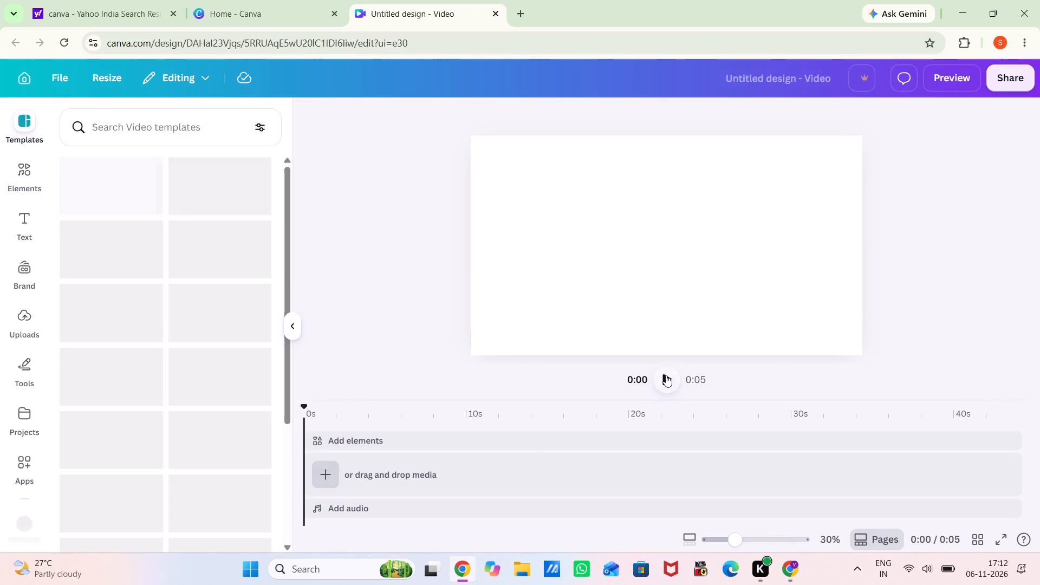
Apply both pages of the Blue and Yellow Retro Summer Photo Collage Video template (Nostalgic Summer) to the blank video.
{"action": "left_click", "coordinate": [666, 375]}
{"action": "left_click", "coordinate": [175, 331]}
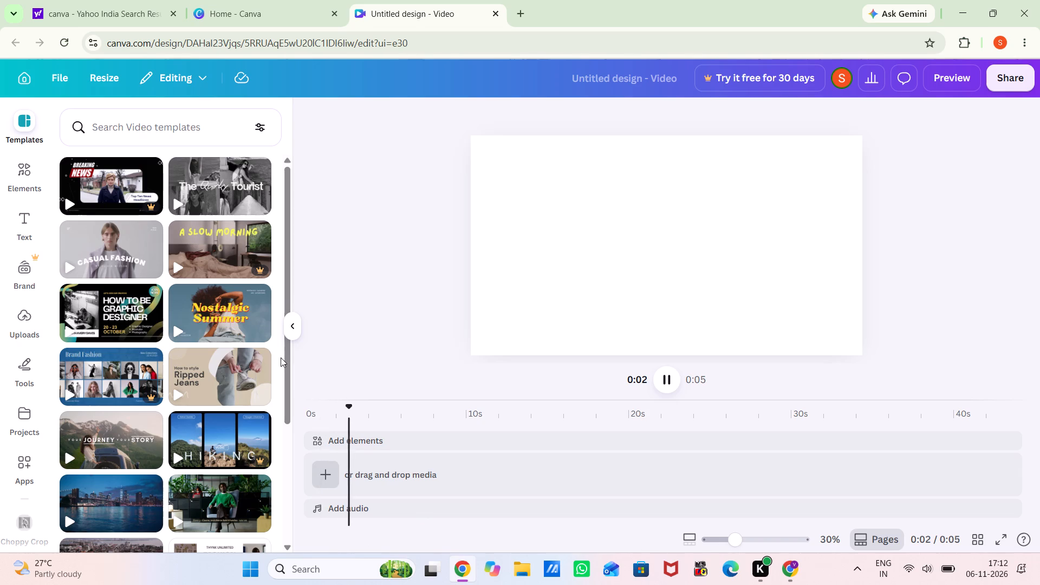
{"action": "left_click", "coordinate": [236, 323]}
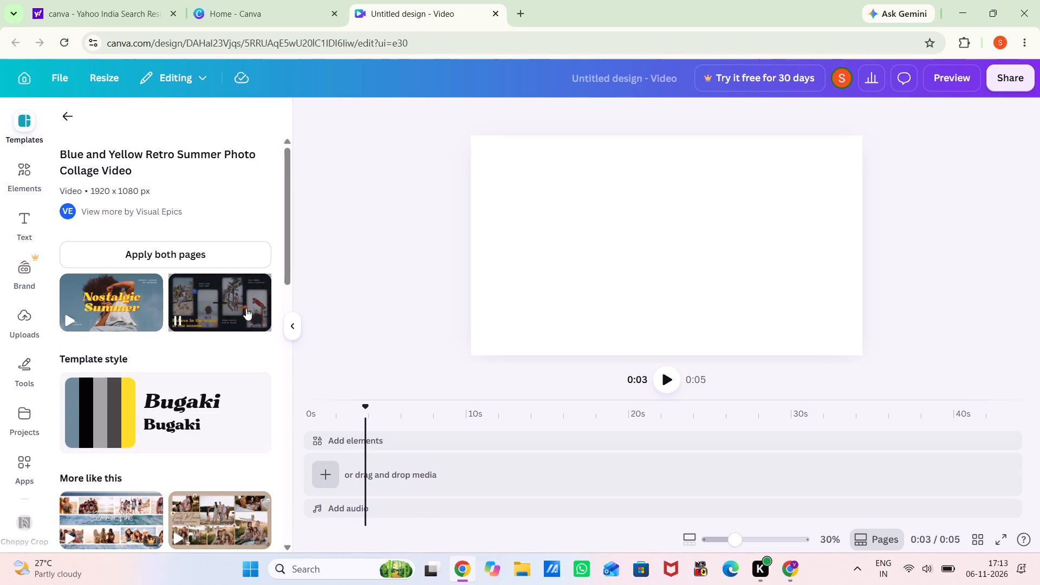
{"action": "left_click", "coordinate": [159, 265]}
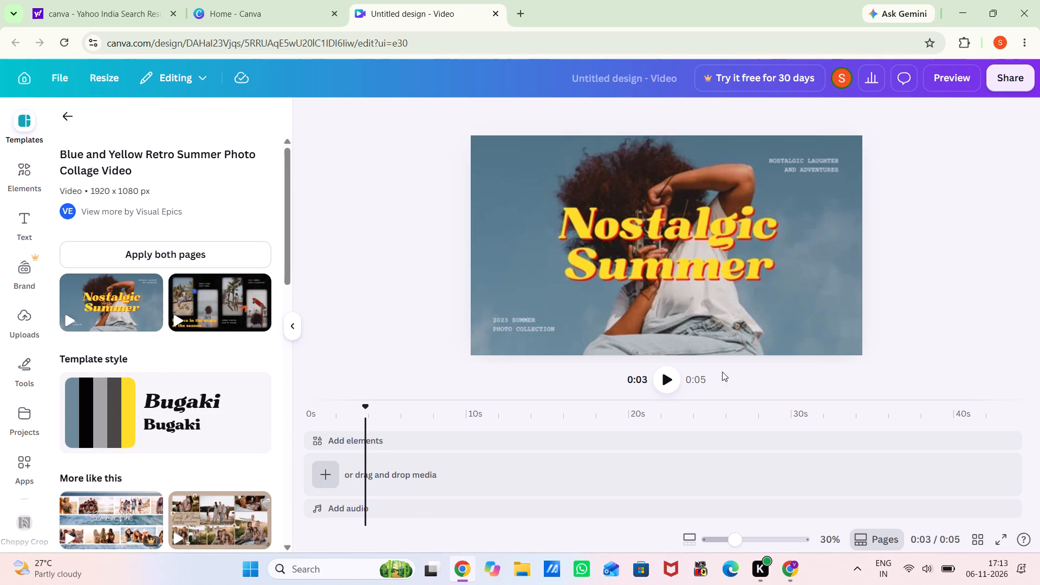
Play part of the video to preview the applied template pages, and pause on the photo collage page.
{"action": "left_click", "coordinate": [670, 386]}
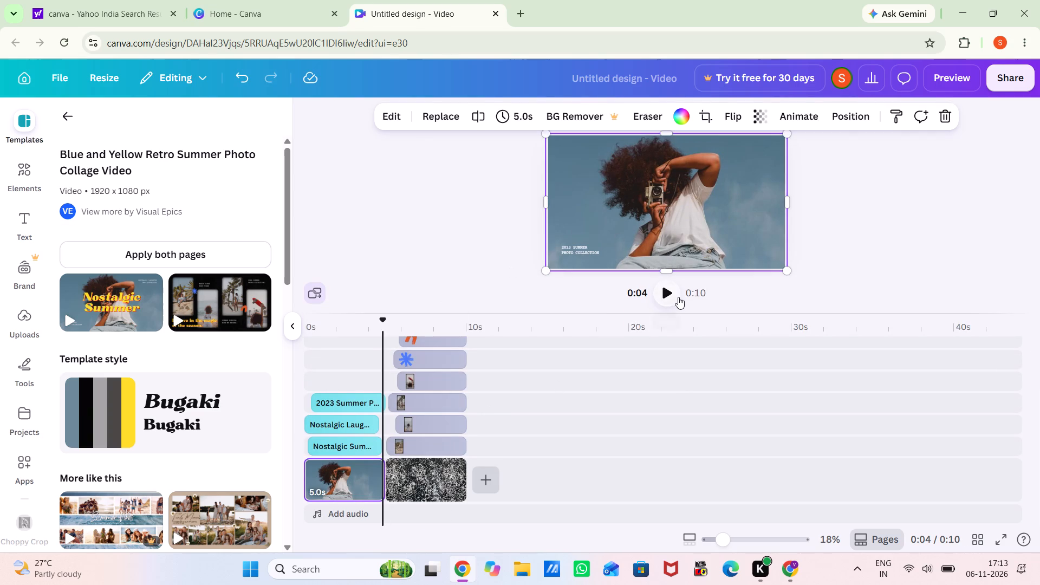
{"action": "left_click", "coordinate": [677, 297]}
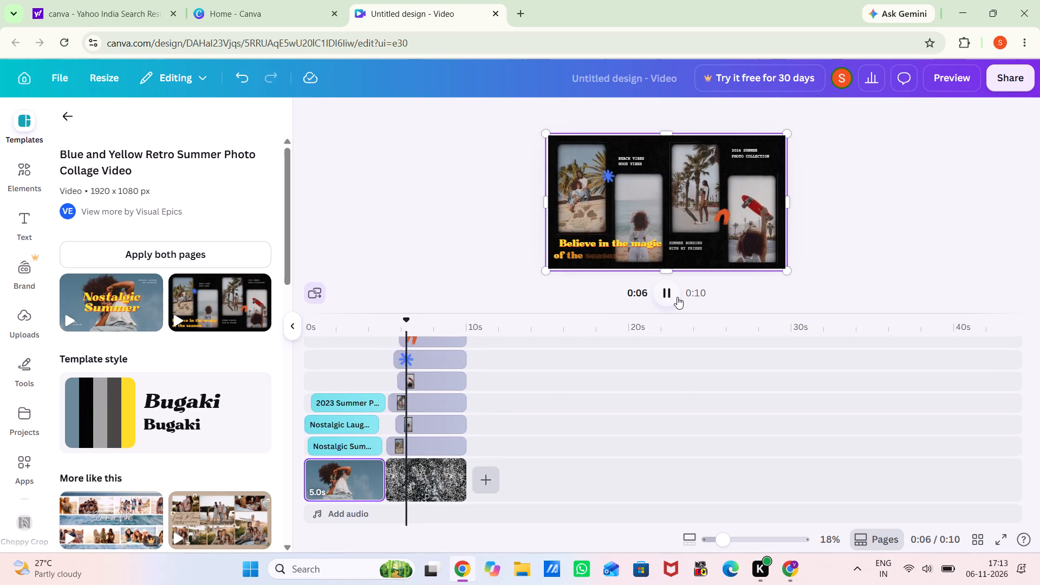
{"action": "left_click", "coordinate": [677, 297]}
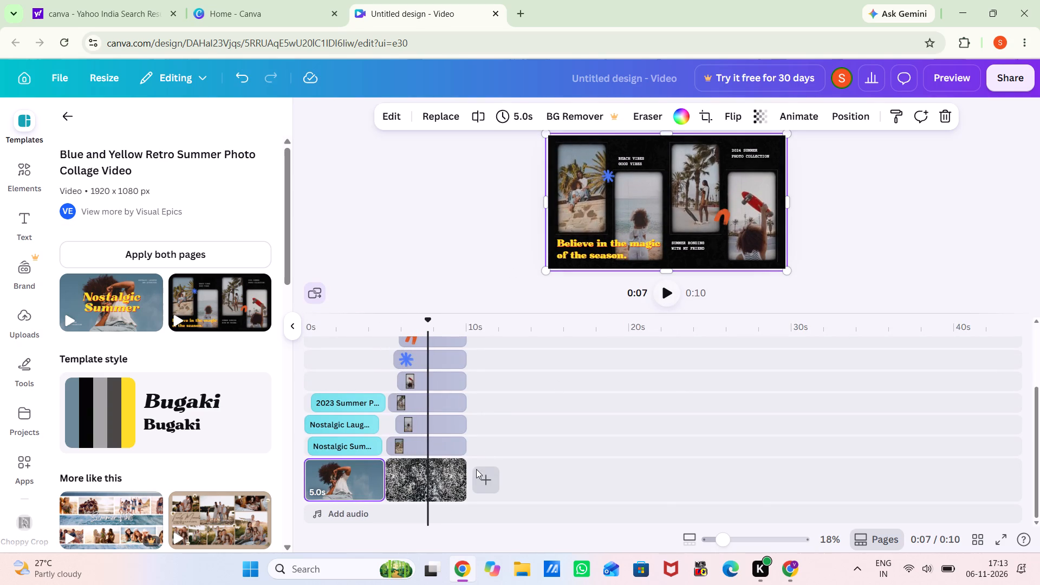
Add the recommended stock photo of a skateboard as a new clip at the end of the video, after the collage page.
{"action": "left_click", "coordinate": [457, 484]}
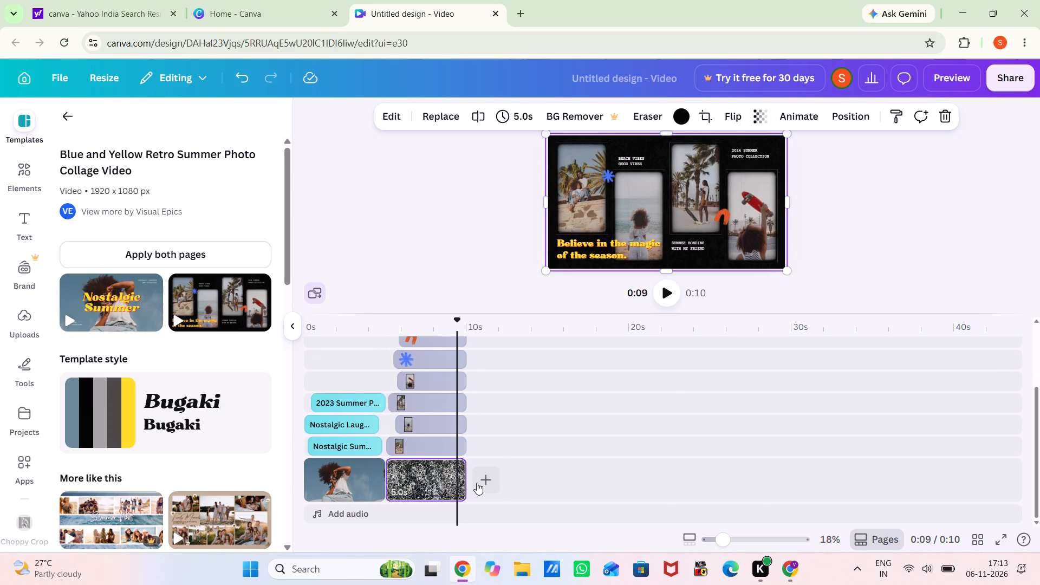
{"action": "left_click", "coordinate": [479, 483]}
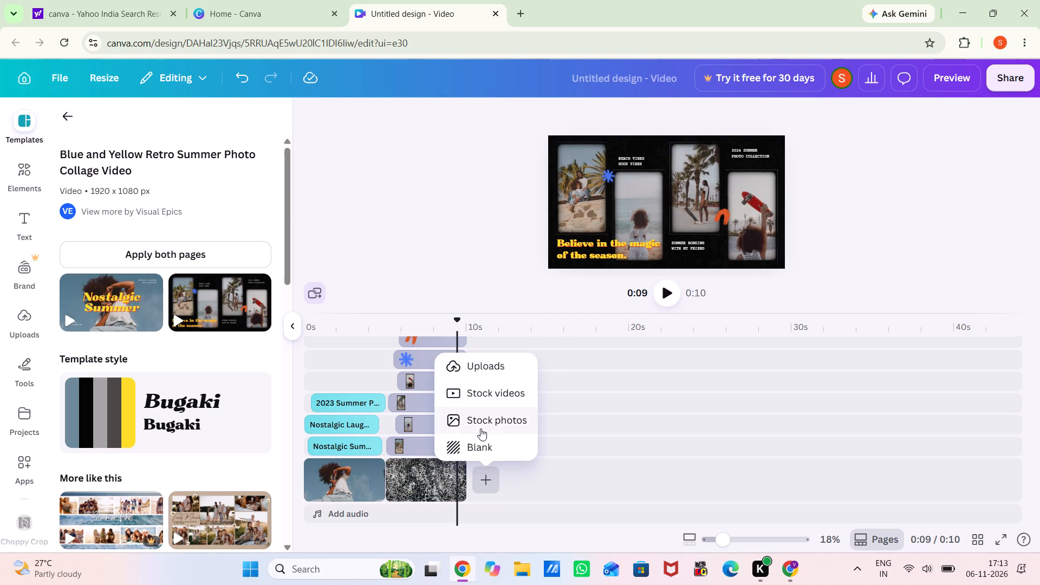
{"action": "left_click", "coordinate": [481, 428]}
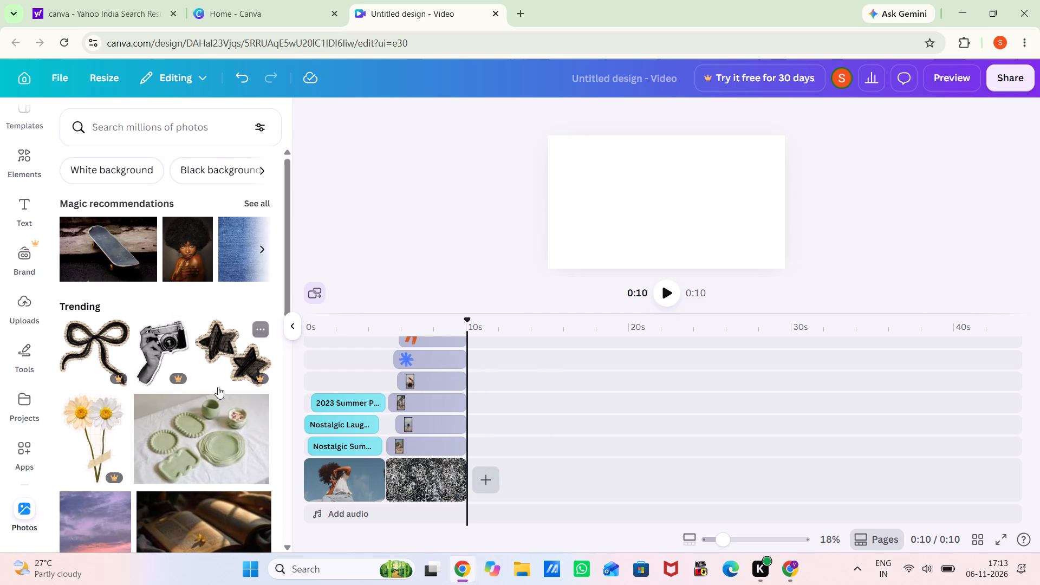
{"action": "left_click", "coordinate": [124, 251]}
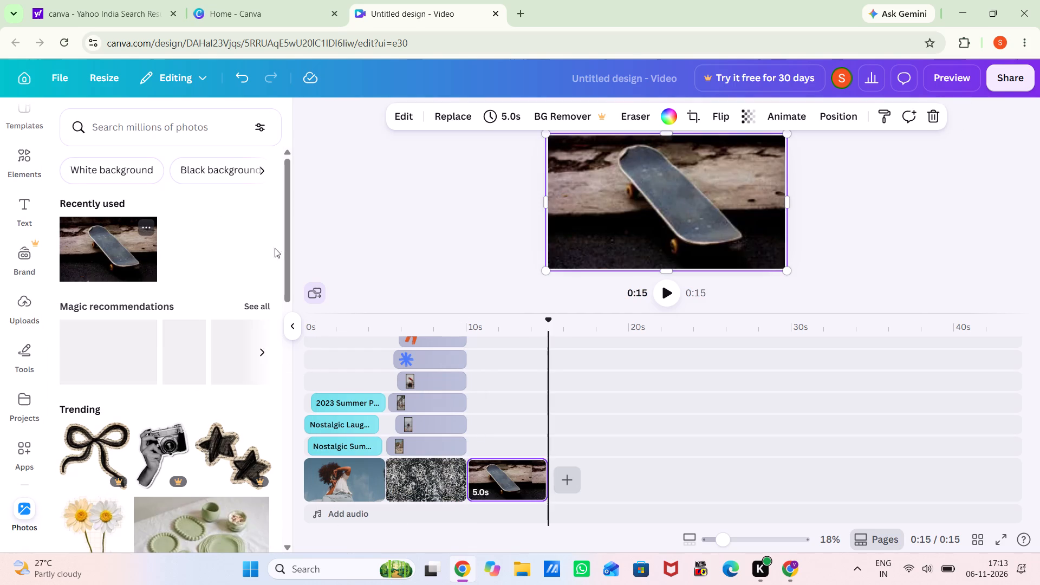
Select the skateboard photo clip on the timeline, with the playhead at about 11.8 s.
{"action": "left_click", "coordinate": [497, 477]}
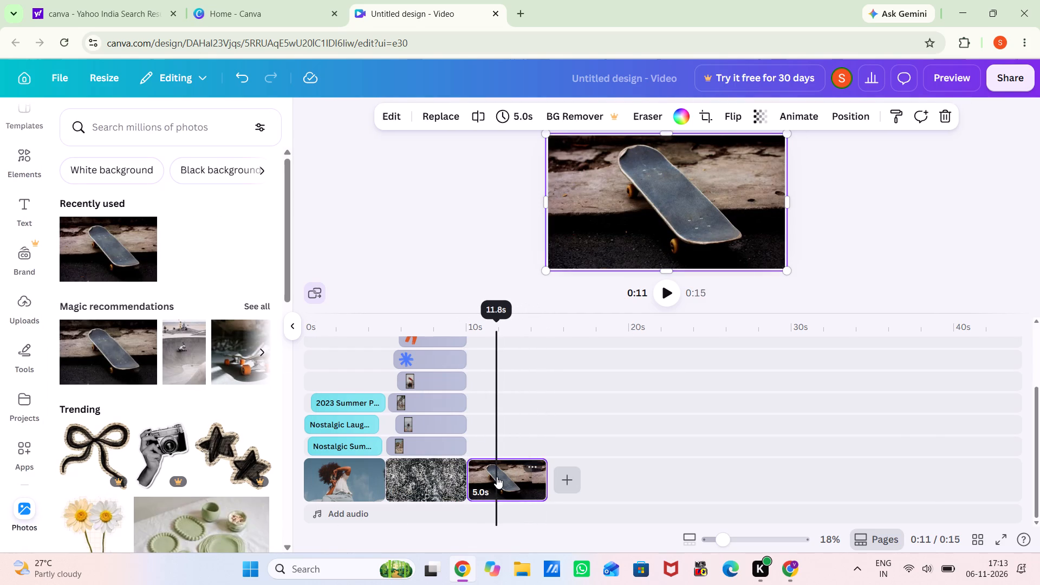
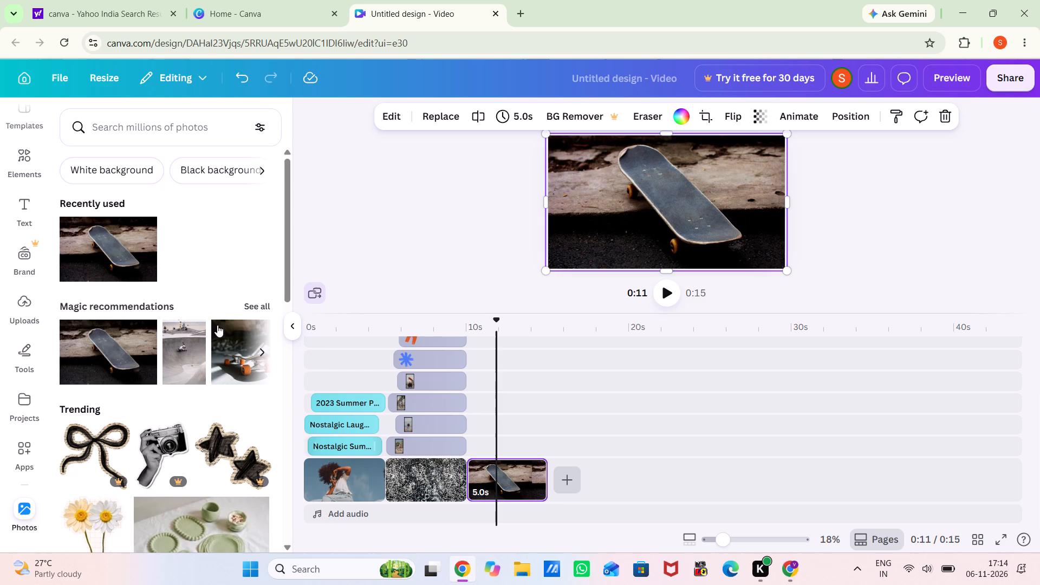
Add the recommended blue brushed leaf graphic from the elements library over the skateboard photo clip at the playhead.
{"action": "scroll", "coordinate": [148, 401], "scroll_direction": "down", "scroll_amount": 4}
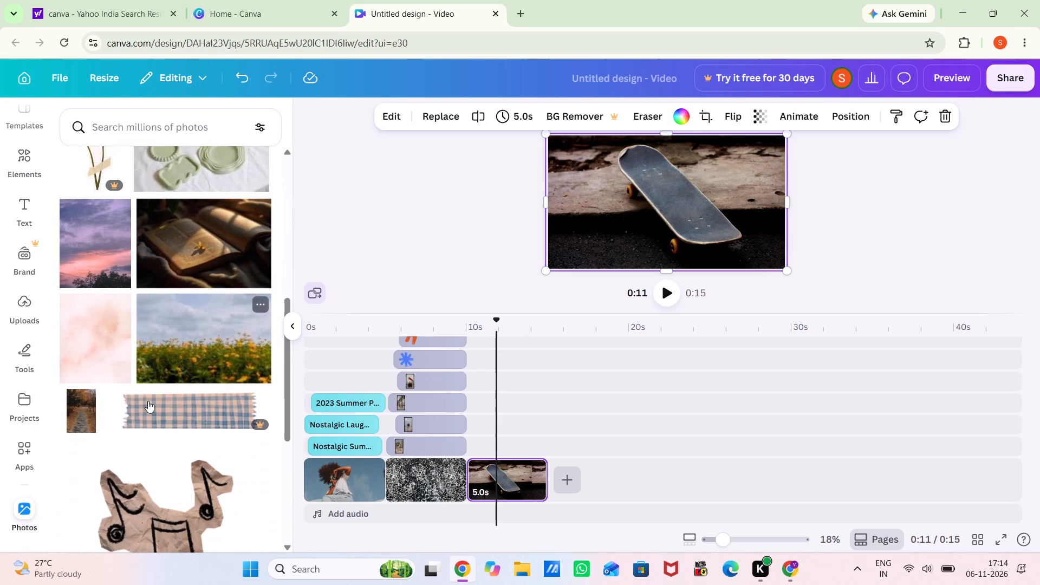
{"action": "left_click", "coordinate": [17, 165]}
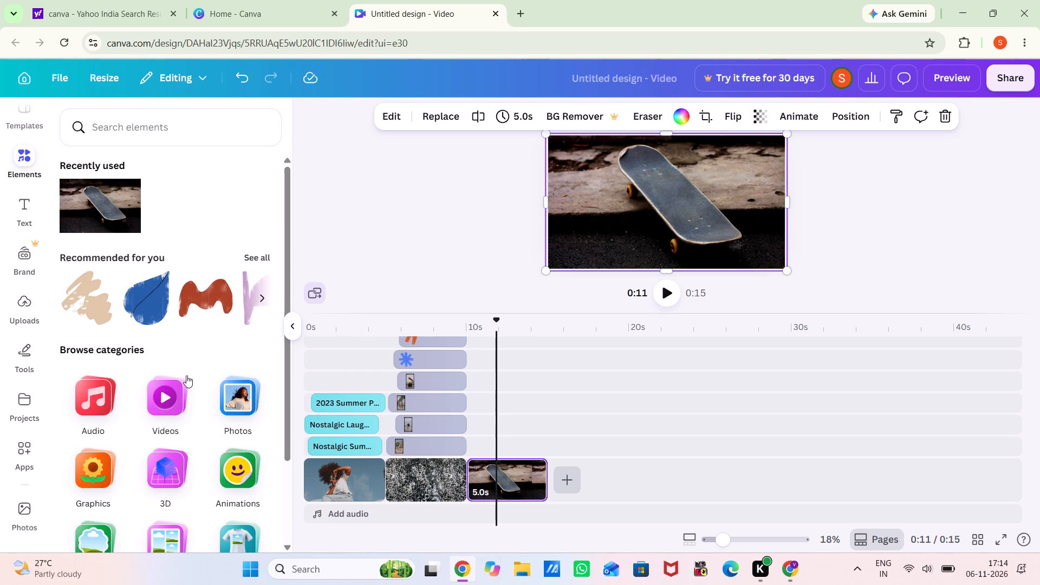
{"action": "left_click", "coordinate": [151, 302]}
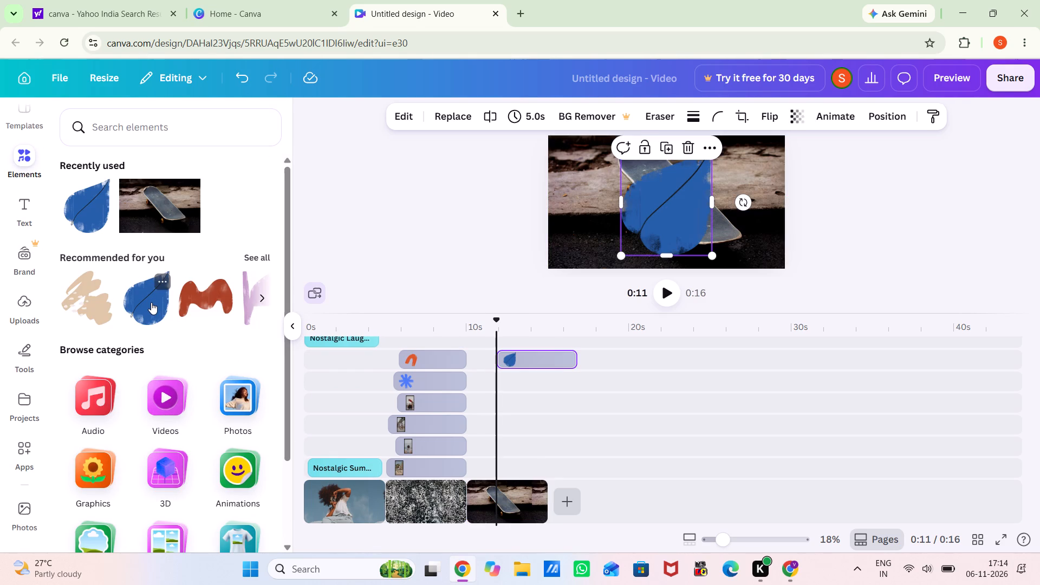
Move the blue leaf graphic to the left side of the skateboard photo, fully inside the frame and vertically near its middle.
{"action": "left_click_drag", "start_coordinate": [671, 214], "coordinate": [604, 191]}
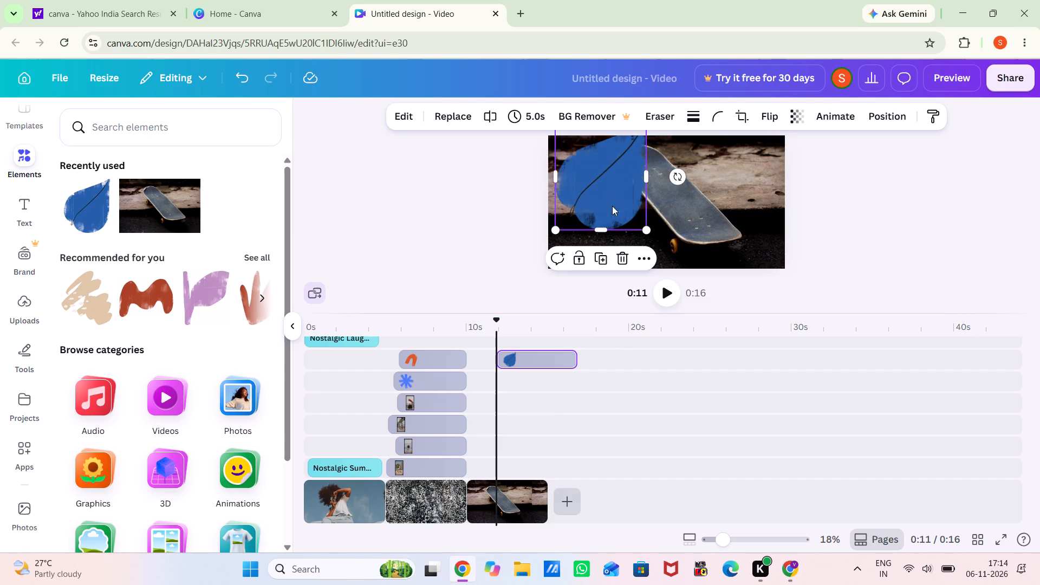
{"action": "left_click_drag", "start_coordinate": [652, 226], "coordinate": [647, 230]}
{"action": "left_click_drag", "start_coordinate": [647, 230], "coordinate": [623, 216]}
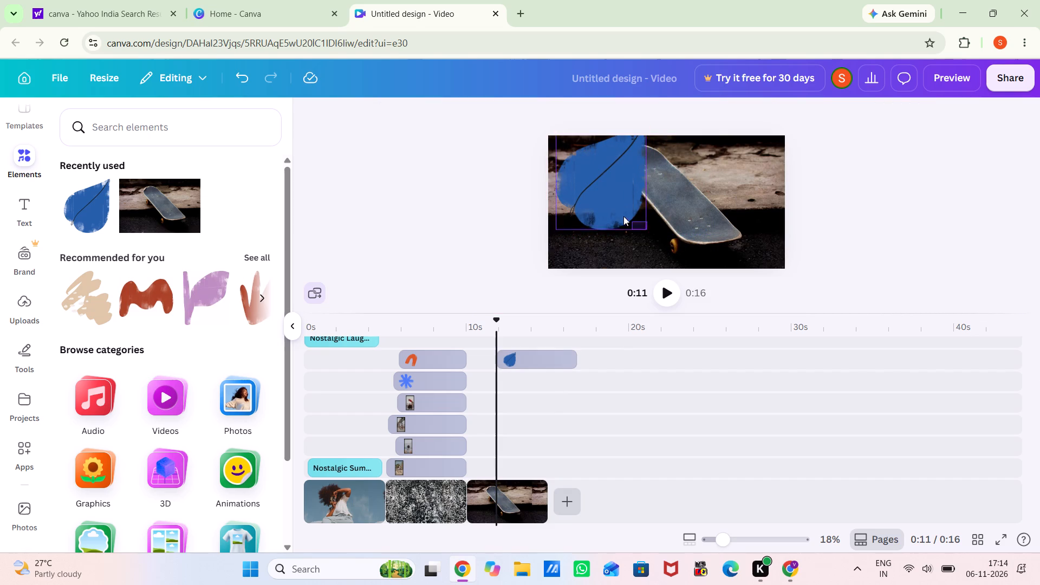
{"action": "left_click_drag", "start_coordinate": [623, 216], "coordinate": [621, 213]}
{"action": "left_click_drag", "start_coordinate": [621, 213], "coordinate": [621, 237]}
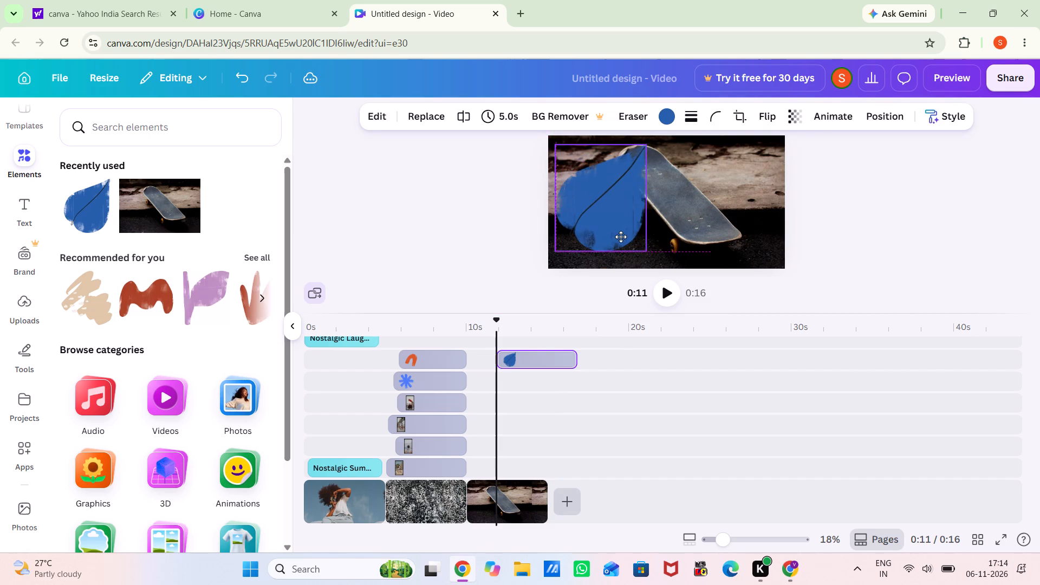
{"action": "left_click_drag", "start_coordinate": [621, 237], "coordinate": [620, 236]}
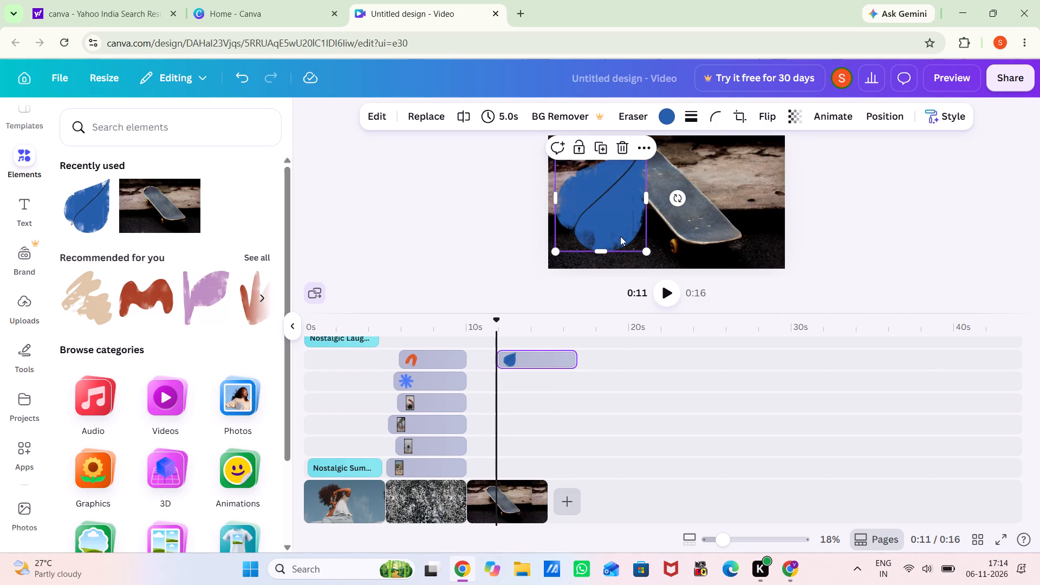
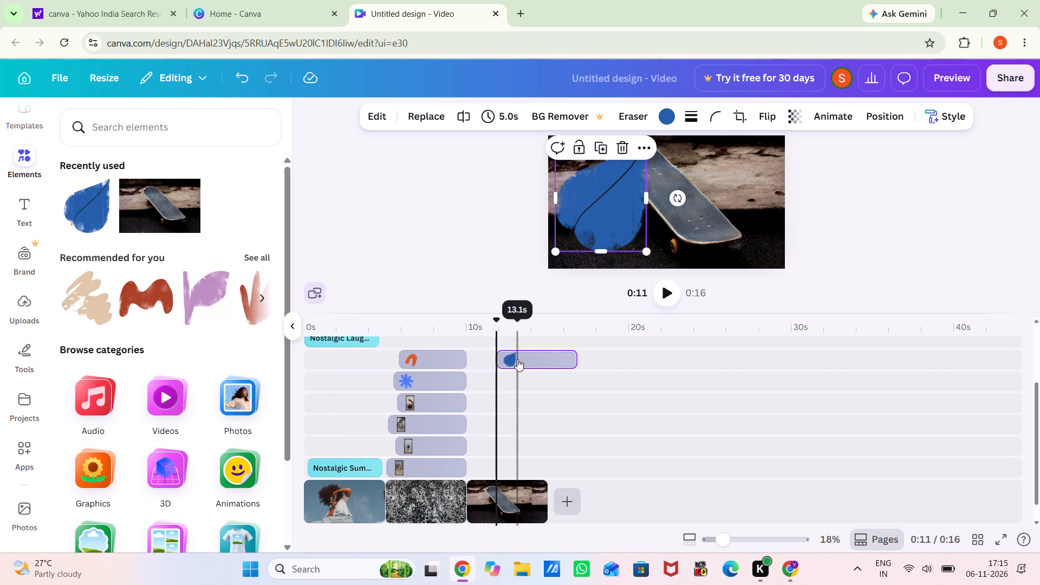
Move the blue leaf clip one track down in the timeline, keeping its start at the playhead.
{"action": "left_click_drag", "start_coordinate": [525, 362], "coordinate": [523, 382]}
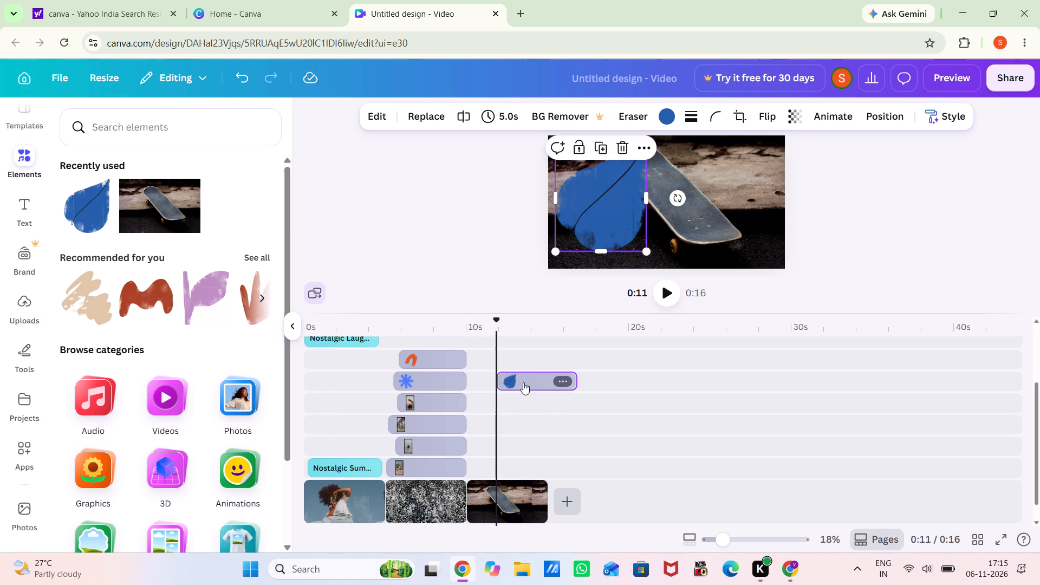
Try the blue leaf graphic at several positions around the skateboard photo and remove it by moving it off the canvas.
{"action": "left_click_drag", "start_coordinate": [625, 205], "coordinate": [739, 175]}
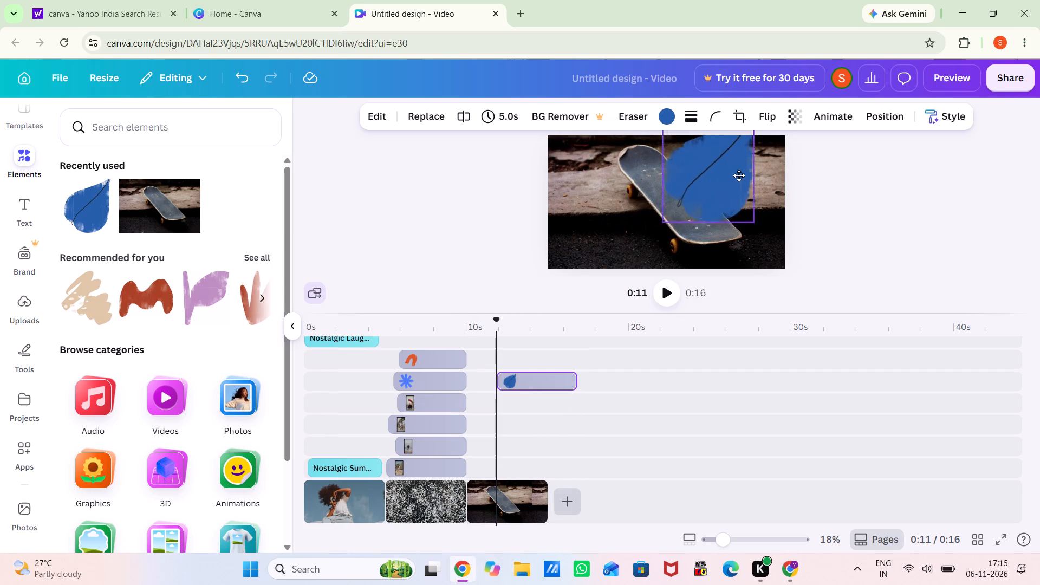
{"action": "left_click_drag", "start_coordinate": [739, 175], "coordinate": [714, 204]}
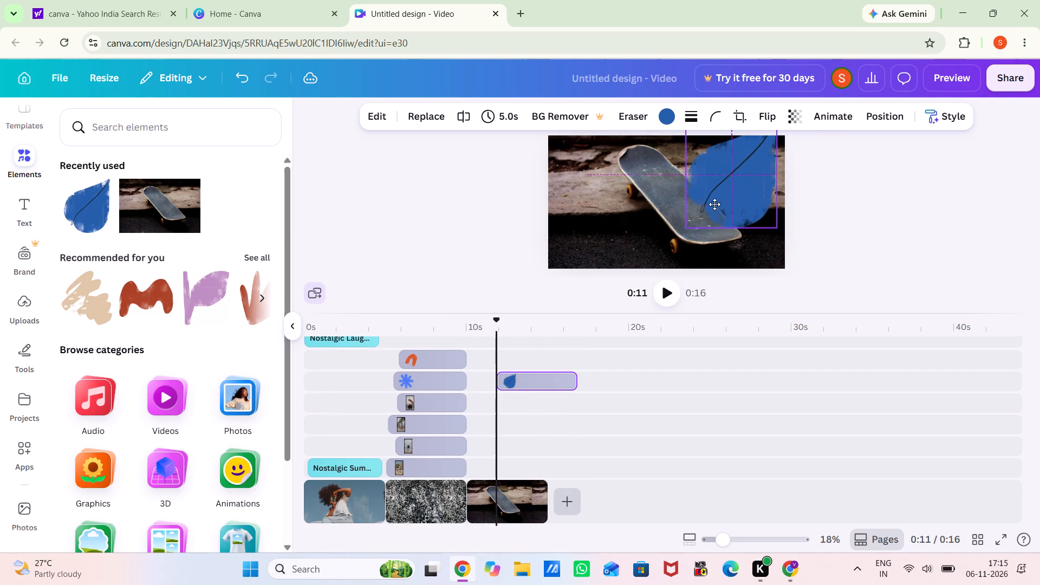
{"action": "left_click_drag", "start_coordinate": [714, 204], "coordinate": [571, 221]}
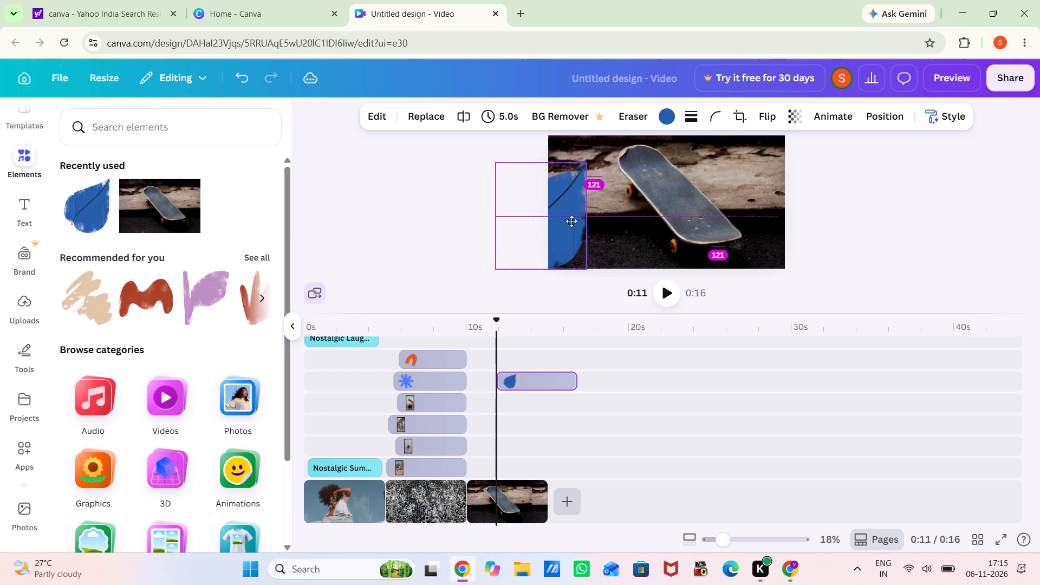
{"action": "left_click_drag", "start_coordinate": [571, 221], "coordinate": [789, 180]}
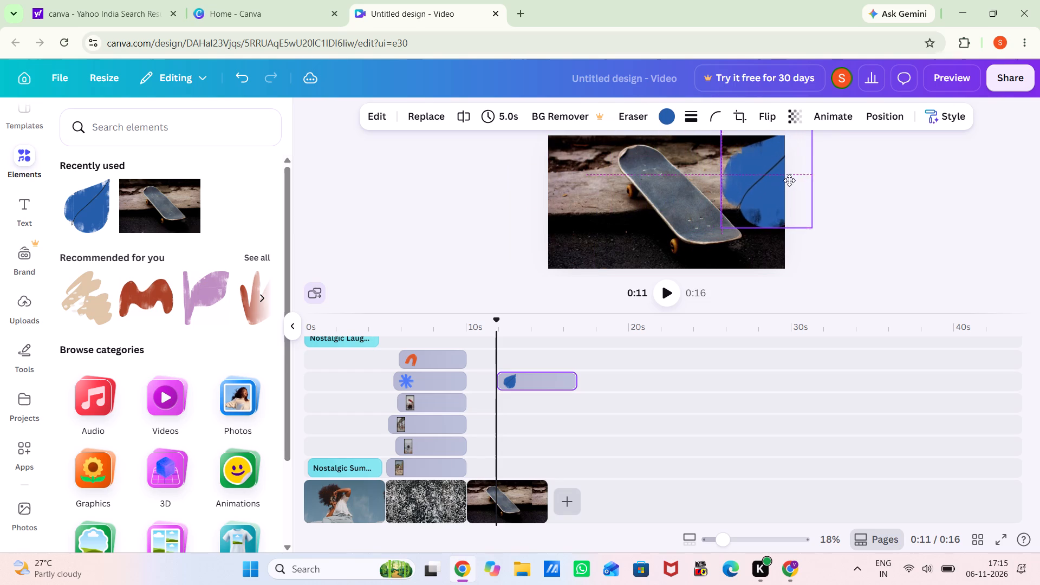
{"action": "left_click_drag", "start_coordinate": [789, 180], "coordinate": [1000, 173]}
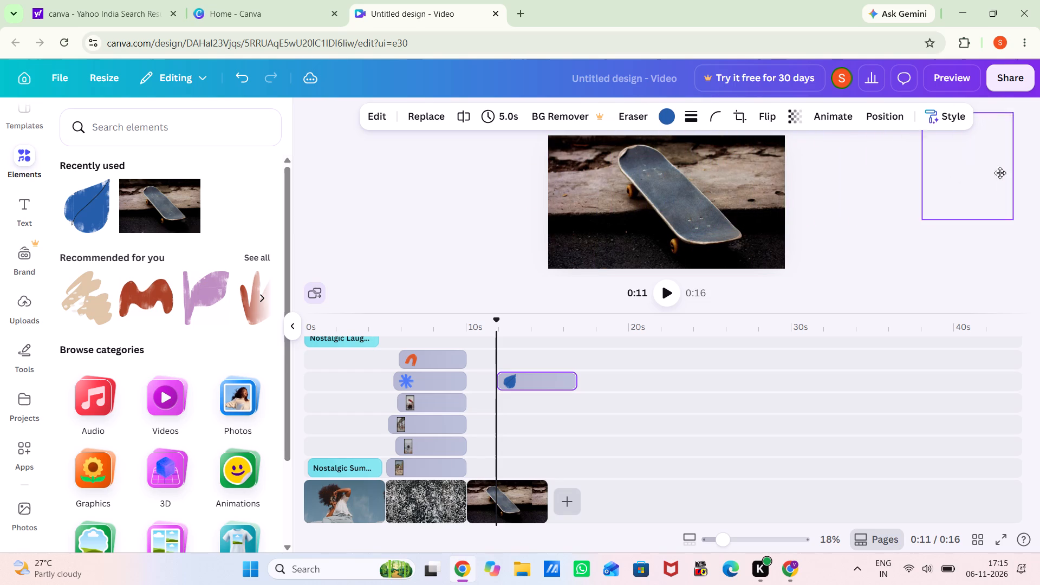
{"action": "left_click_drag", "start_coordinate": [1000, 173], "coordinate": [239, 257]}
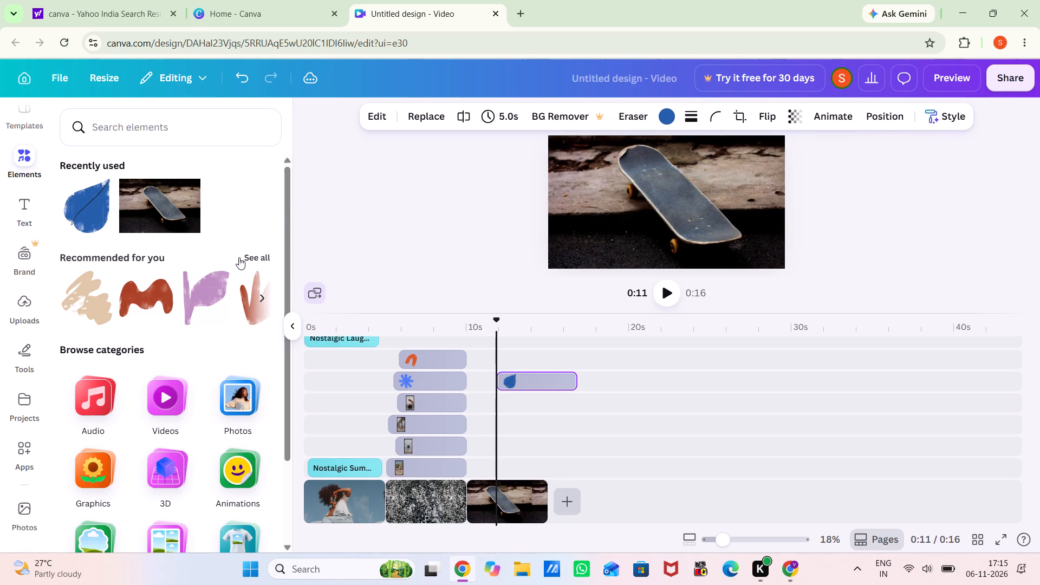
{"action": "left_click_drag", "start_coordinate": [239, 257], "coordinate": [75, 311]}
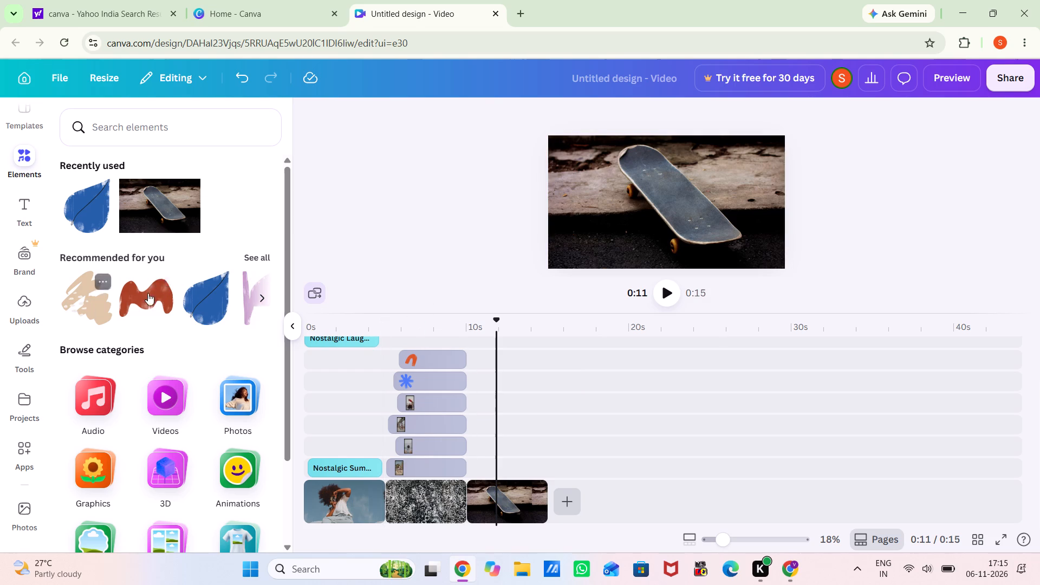
Add the recently used blue leaf graphic to the skateboard clip again and place it on the left side of the photo.
{"action": "left_click", "coordinate": [69, 223]}
{"action": "left_click_drag", "start_coordinate": [683, 194], "coordinate": [615, 188]}
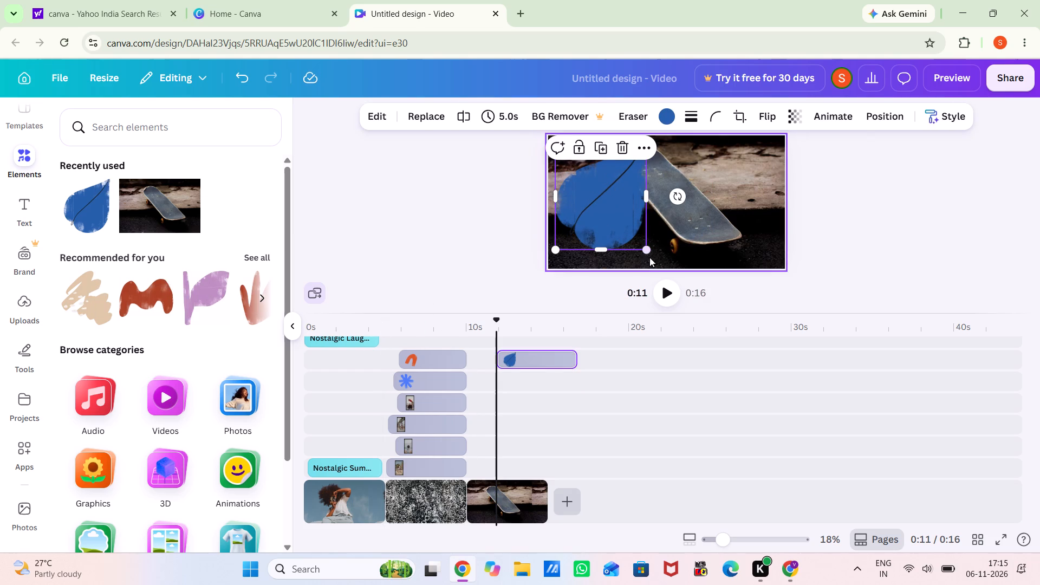
Shrink the blue leaf graphic proportionally to about half its size, keeping it in the photo's upper-left corner beside the skateboard.
{"action": "left_click_drag", "start_coordinate": [648, 252], "coordinate": [596, 201]}
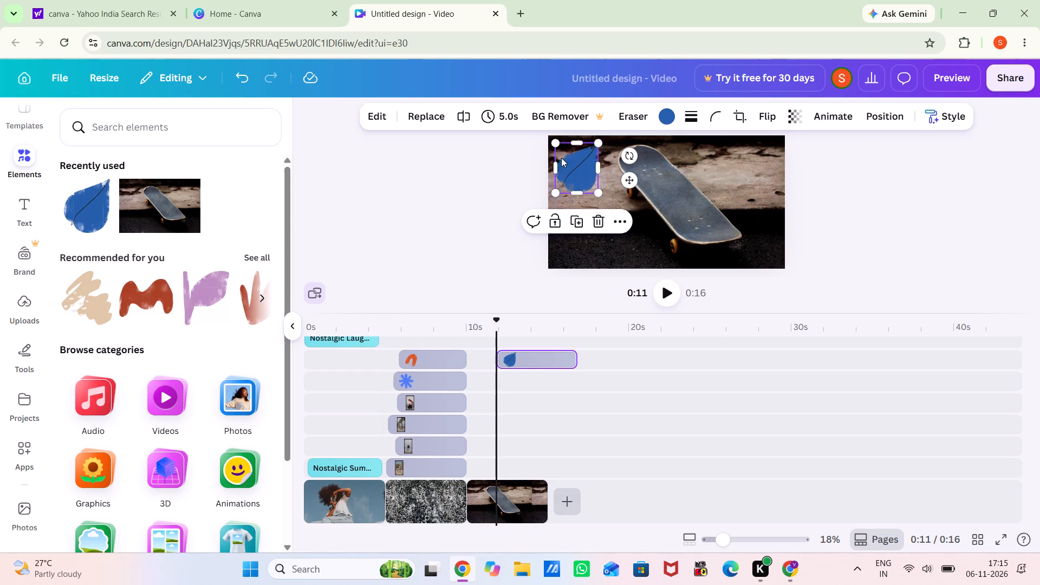
{"action": "left_click", "coordinate": [575, 167]}
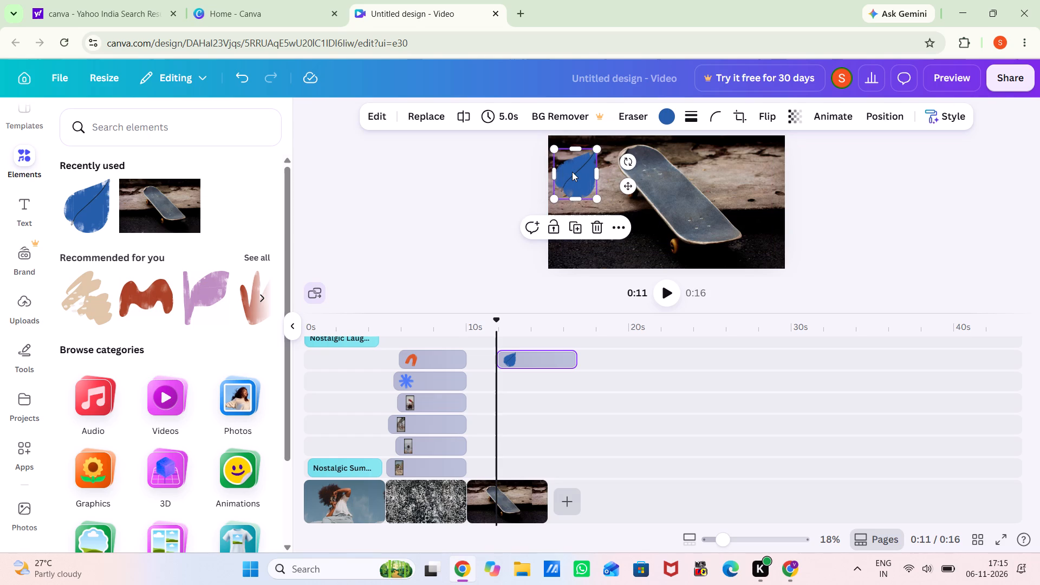
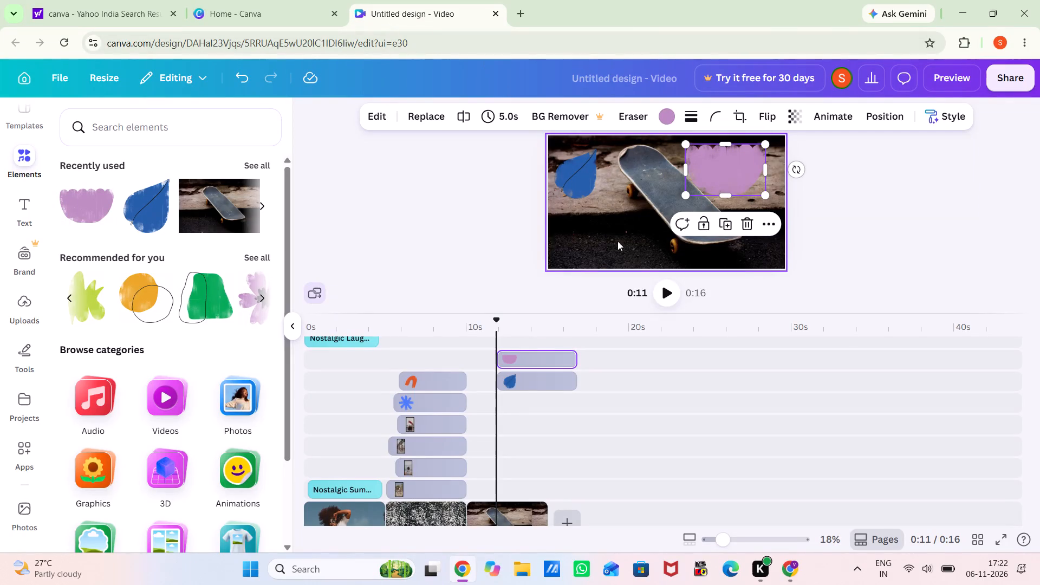
Play back the skateboard clip with its graphics to the end, and replay the video's opening from the start.
{"action": "left_click", "coordinate": [665, 296]}
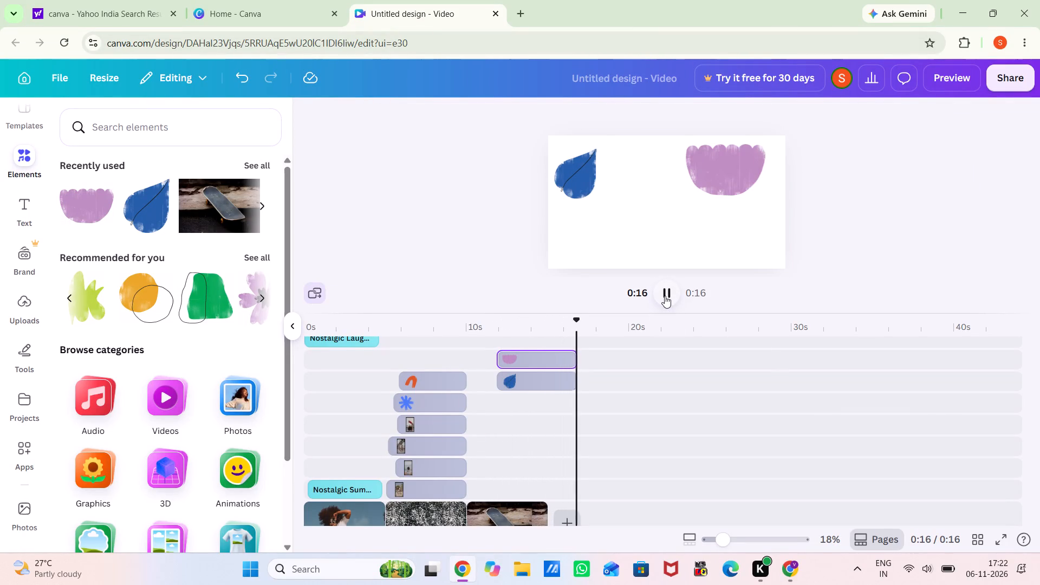
{"action": "left_click_drag", "start_coordinate": [734, 171], "coordinate": [738, 217]}
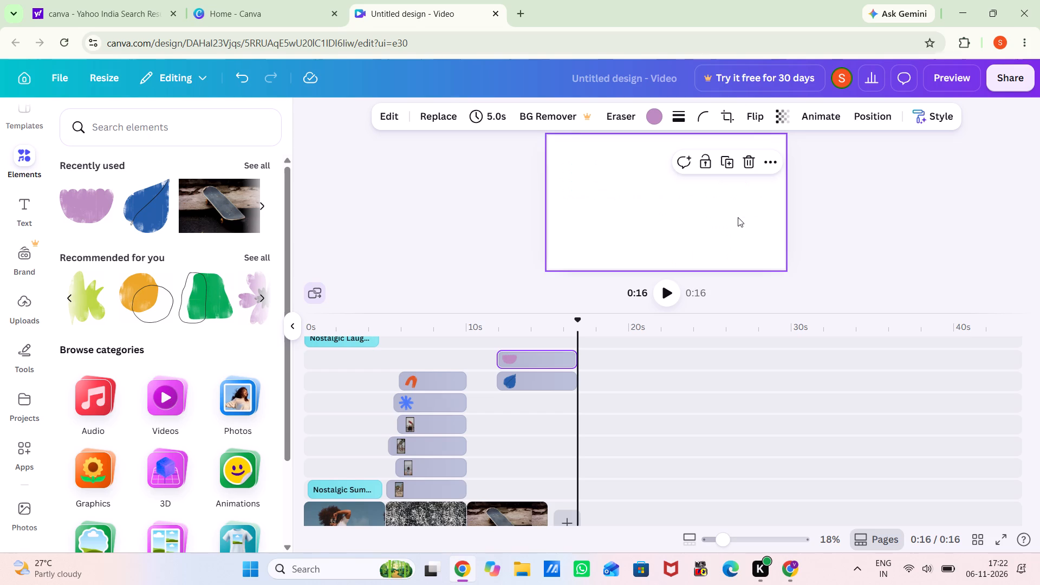
{"action": "left_click", "coordinate": [669, 290]}
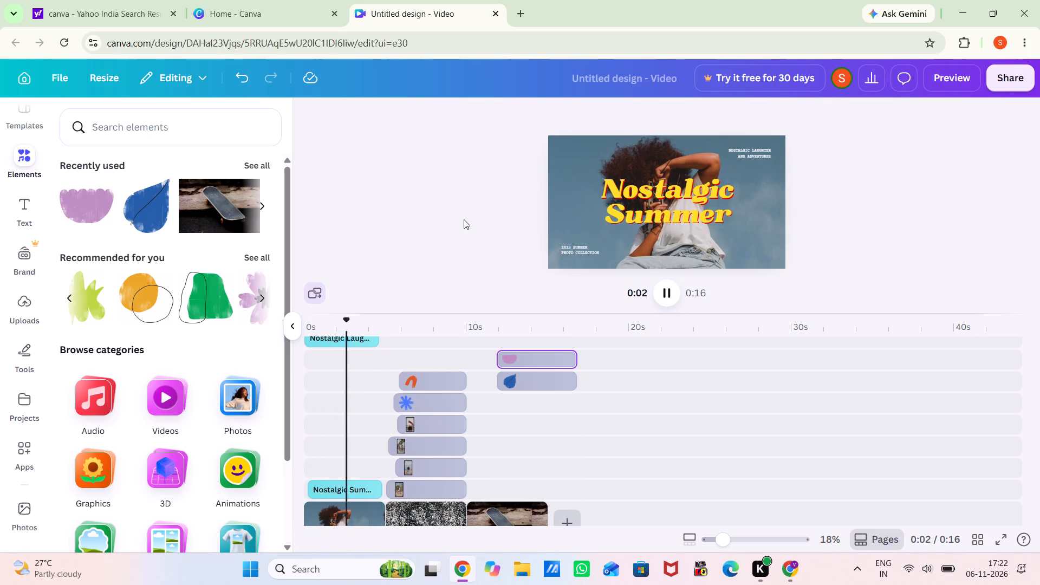
{"action": "left_click", "coordinate": [673, 296]}
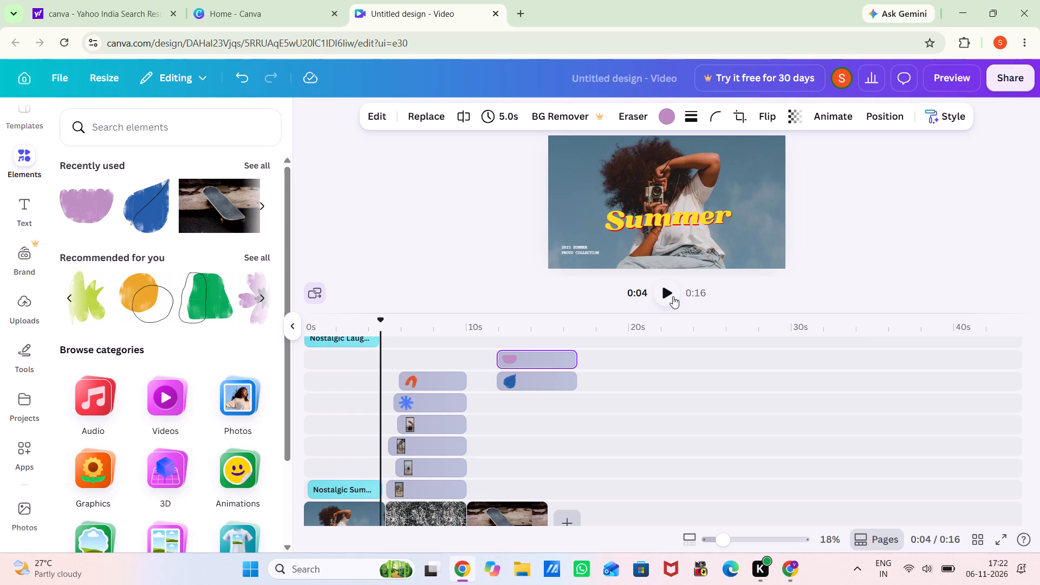
Append the 12-second People stock video of a person in a navy top as a new clip after the skateboard clip.
{"action": "scroll", "coordinate": [673, 296], "scroll_direction": "down", "scroll_amount": 1}
{"action": "left_click", "coordinate": [566, 515]}
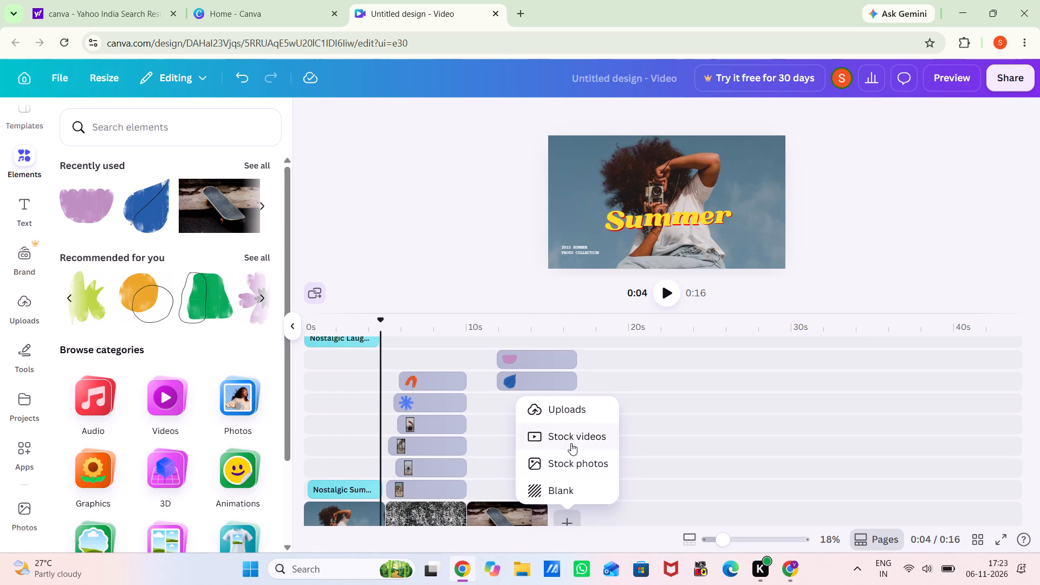
{"action": "left_click", "coordinate": [569, 447]}
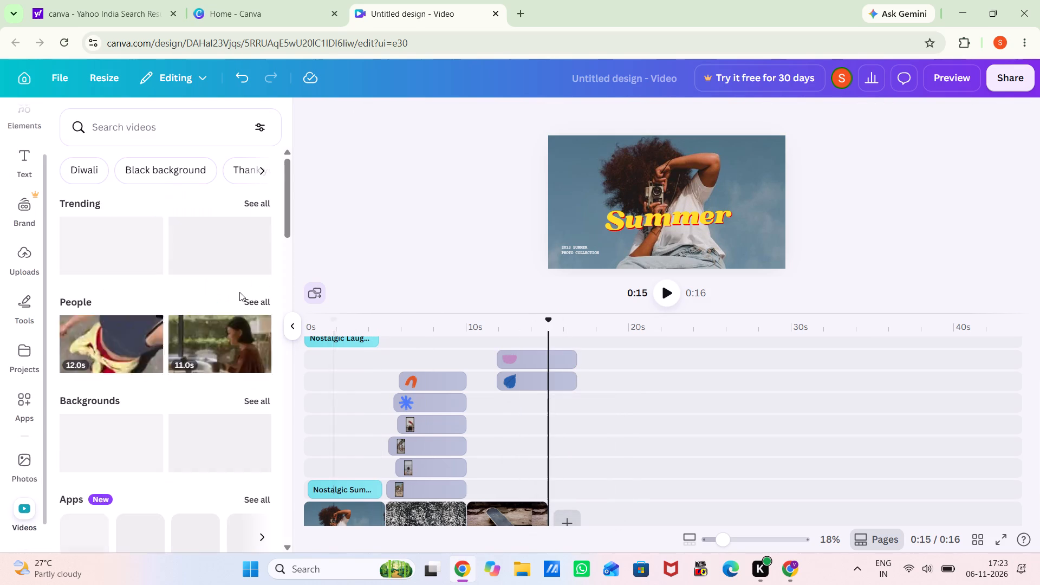
{"action": "left_click", "coordinate": [111, 359]}
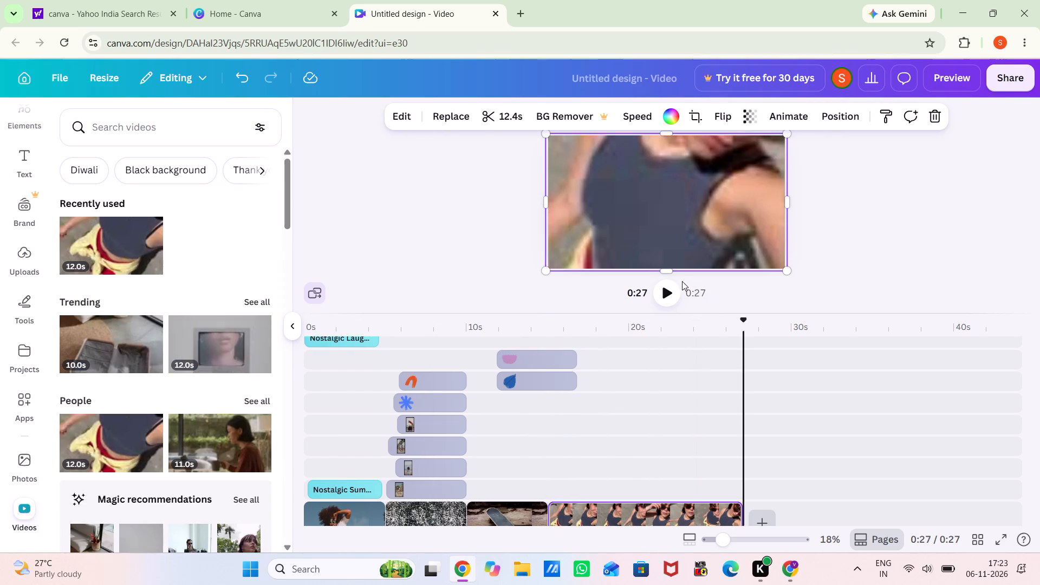
Play back the video to review it with the new stock clip, and leave the clip deselected.
{"action": "left_click", "coordinate": [676, 290]}
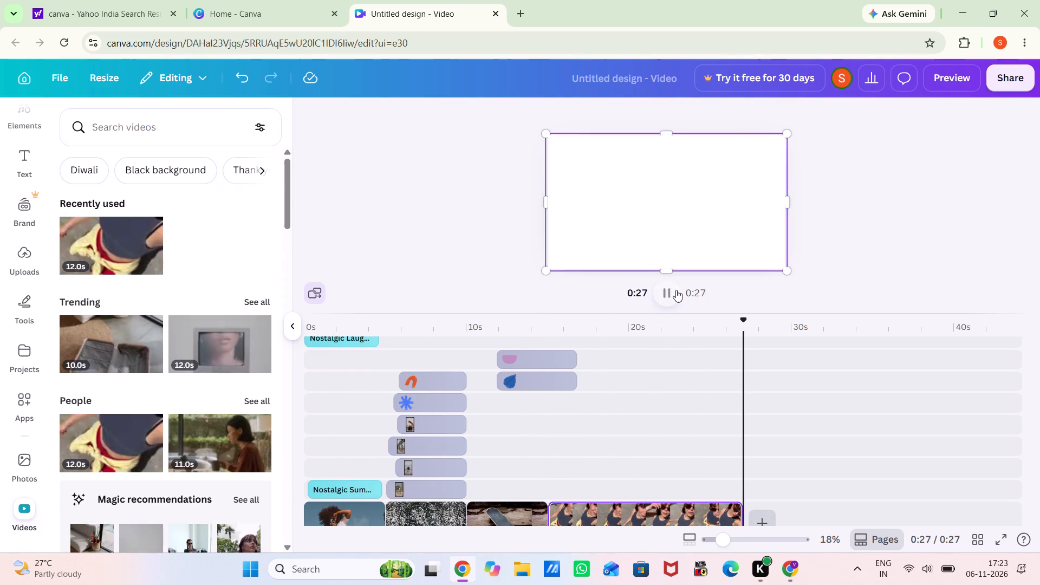
{"action": "left_click", "coordinate": [666, 302]}
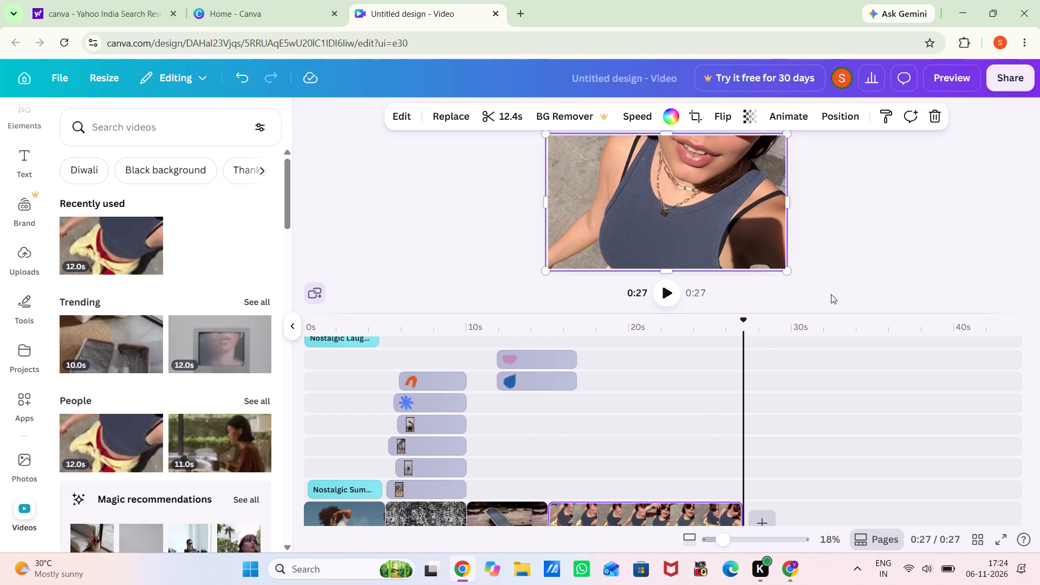
{"action": "left_click", "coordinate": [829, 268]}
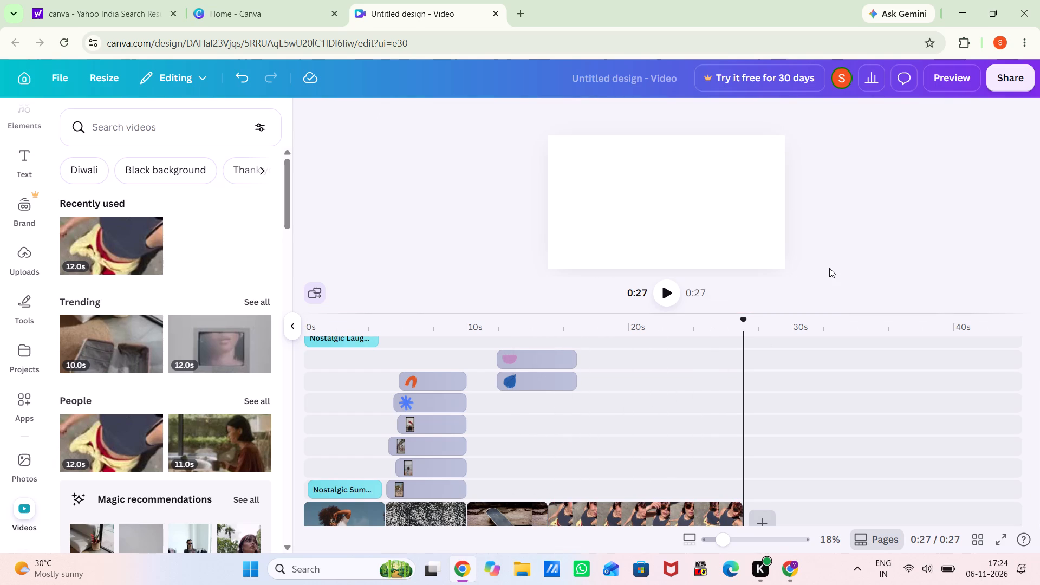
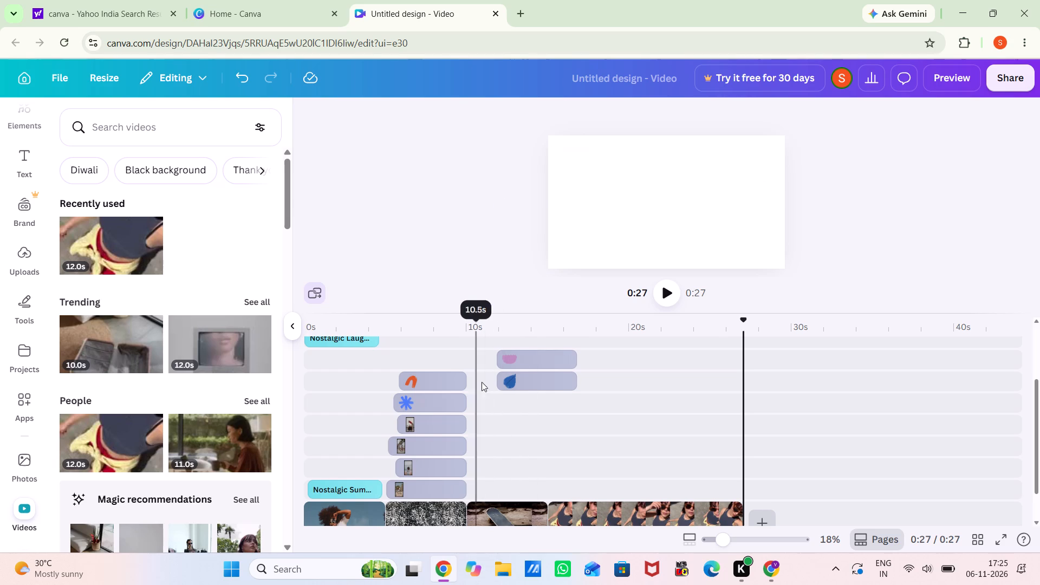
Move the blue leaf graphic on the timeline so it covers the final 5 seconds of the stock video clip.
{"action": "left_click", "coordinate": [516, 375]}
{"action": "left_click_drag", "start_coordinate": [516, 375], "coordinate": [693, 420]}
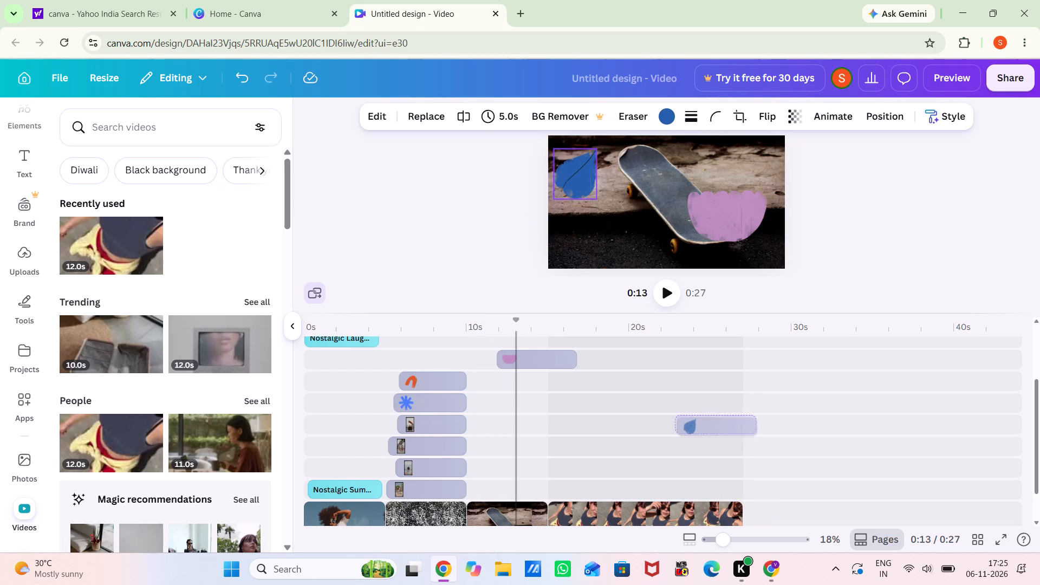
{"action": "left_click_drag", "start_coordinate": [693, 420], "coordinate": [685, 421]}
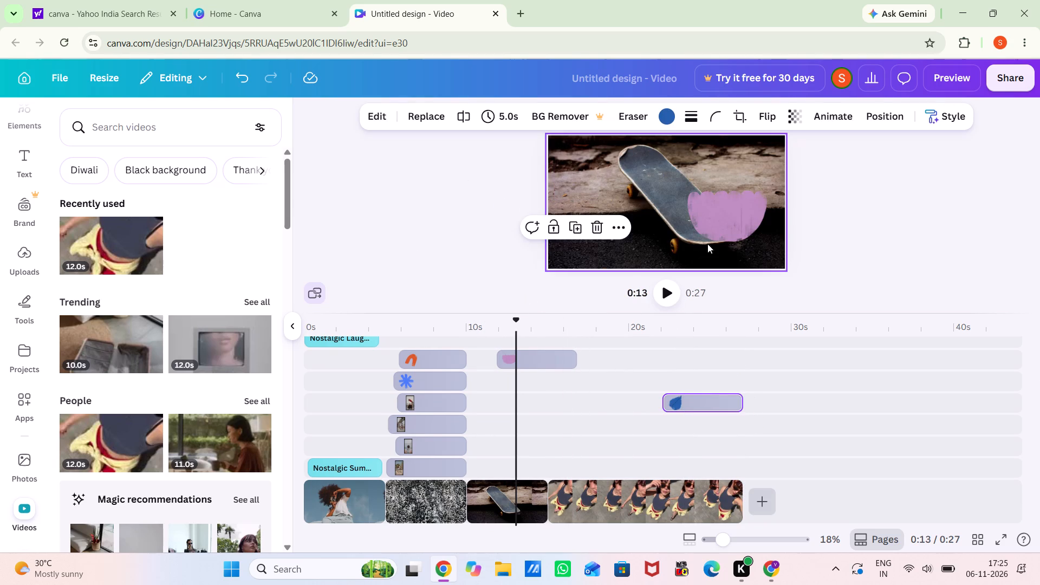
Reposition the purple scalloped graphic to the upper centre of the skateboard clip's frame.
{"action": "left_click_drag", "start_coordinate": [720, 222], "coordinate": [666, 186]}
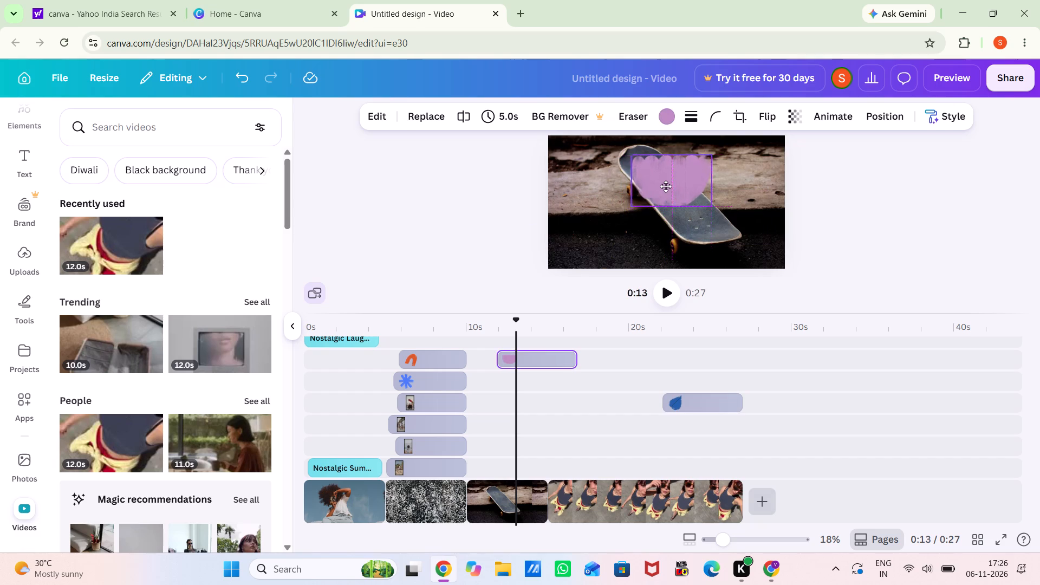
{"action": "left_click_drag", "start_coordinate": [666, 186], "coordinate": [666, 186]}
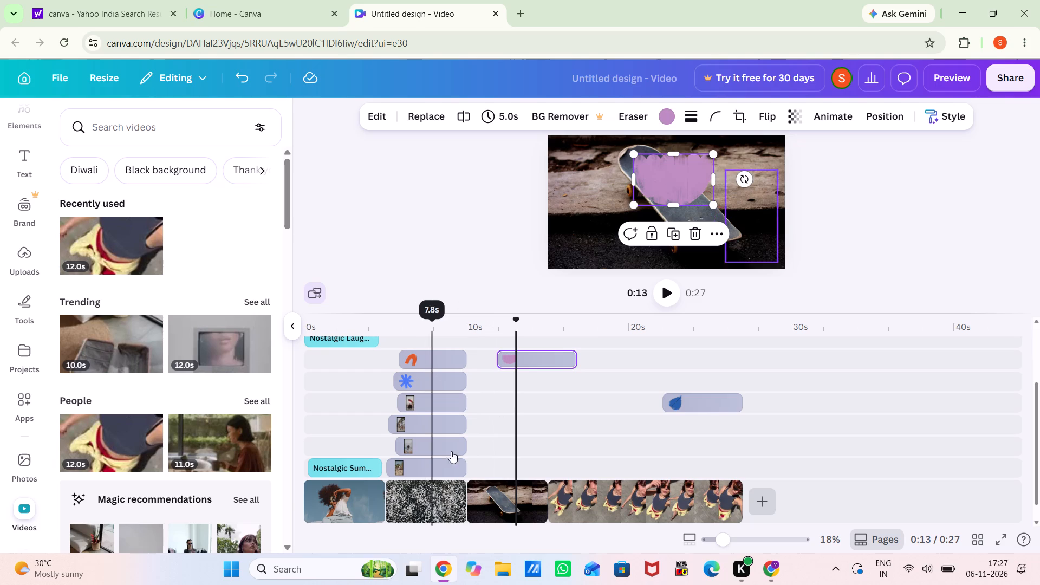
Play back the video from the opening clip through to the end.
{"action": "left_click", "coordinate": [330, 497]}
{"action": "left_click", "coordinate": [672, 286]}
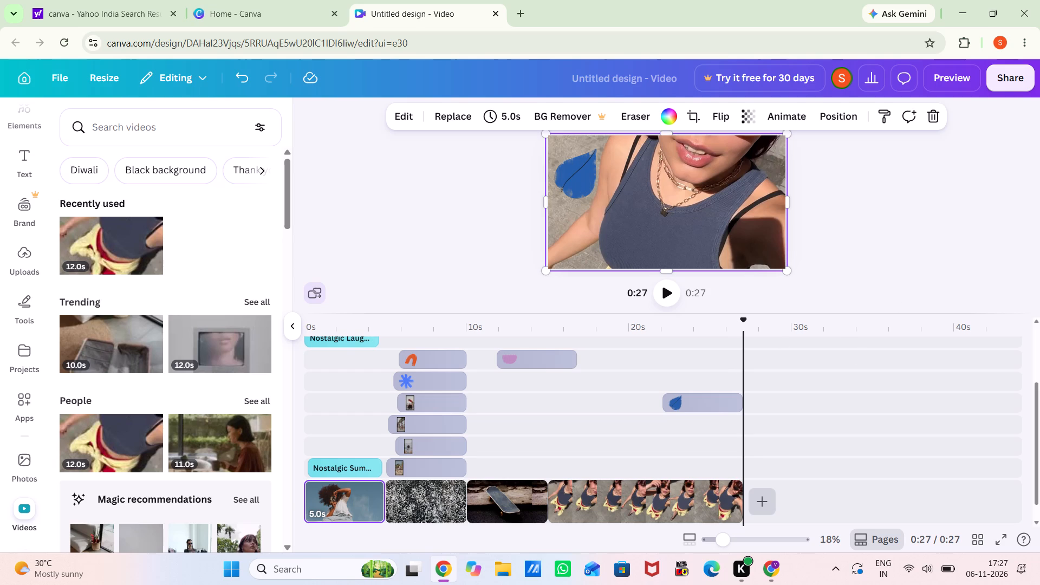
Add the lime-green leaf graphic to the skateboard clip at about 12 s, shrink it, and place it left of the skateboard.
{"action": "left_click", "coordinate": [502, 397]}
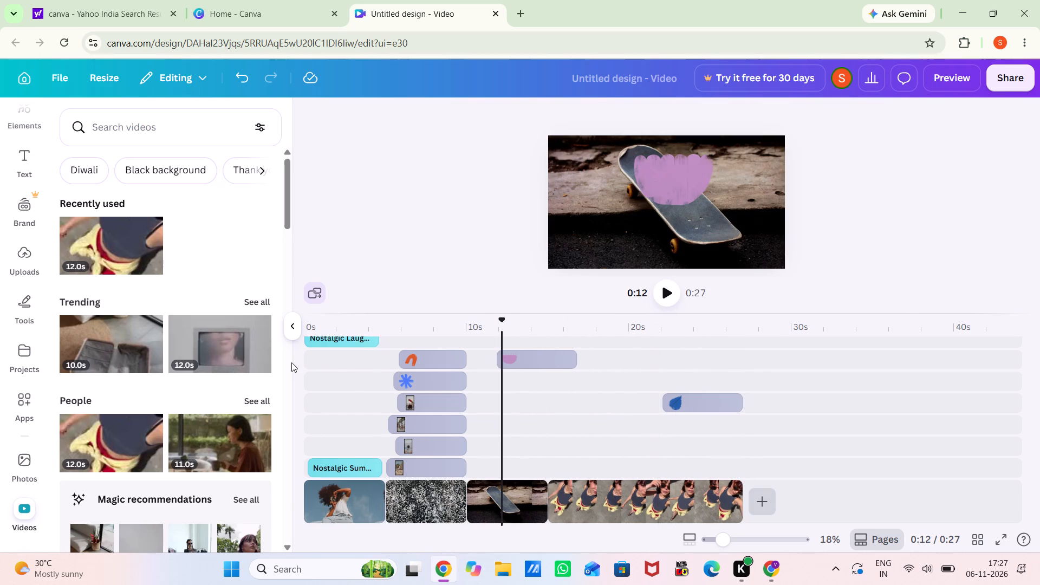
{"action": "left_click", "coordinate": [23, 160]}
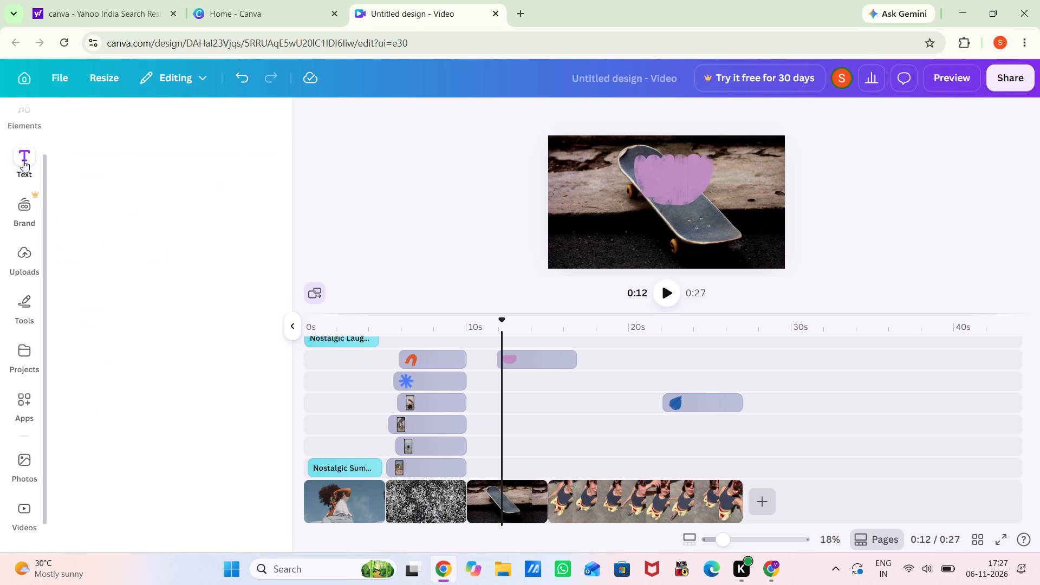
{"action": "scroll", "coordinate": [31, 191], "scroll_direction": "up", "scroll_amount": 2}
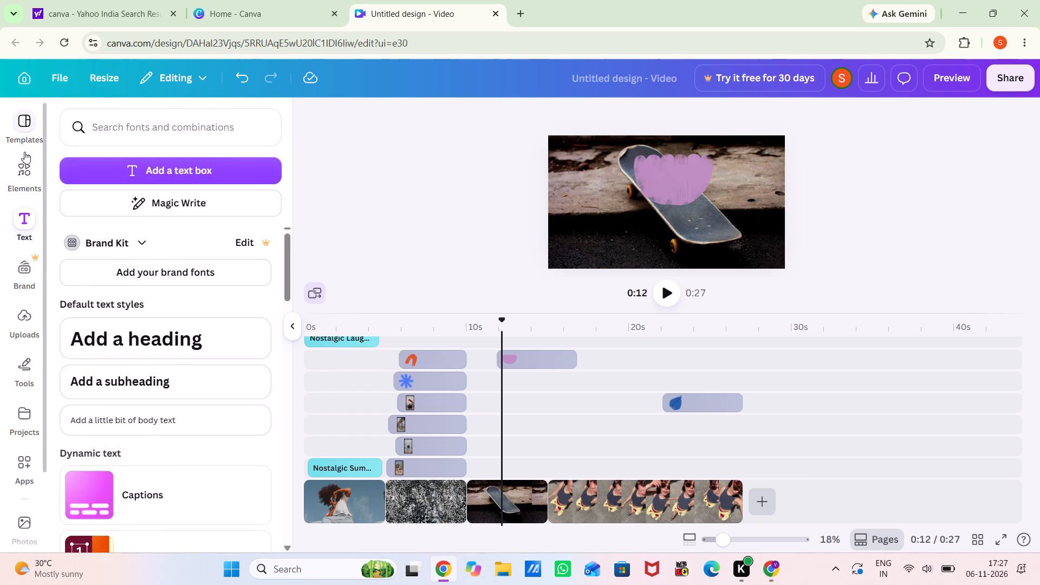
{"action": "left_click", "coordinate": [24, 168]}
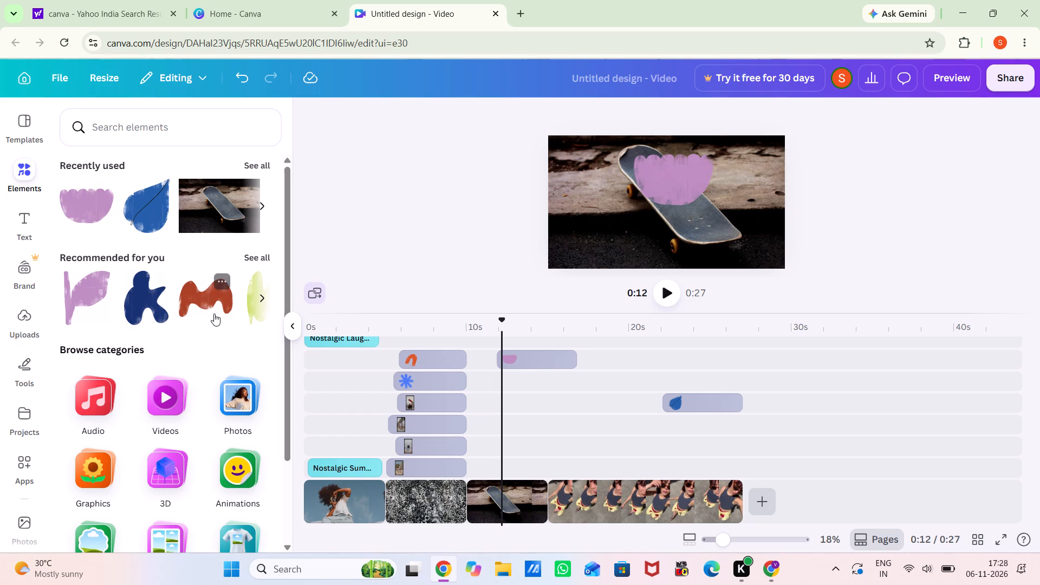
{"action": "left_click", "coordinate": [260, 288]}
{"action": "left_click", "coordinate": [260, 288]}
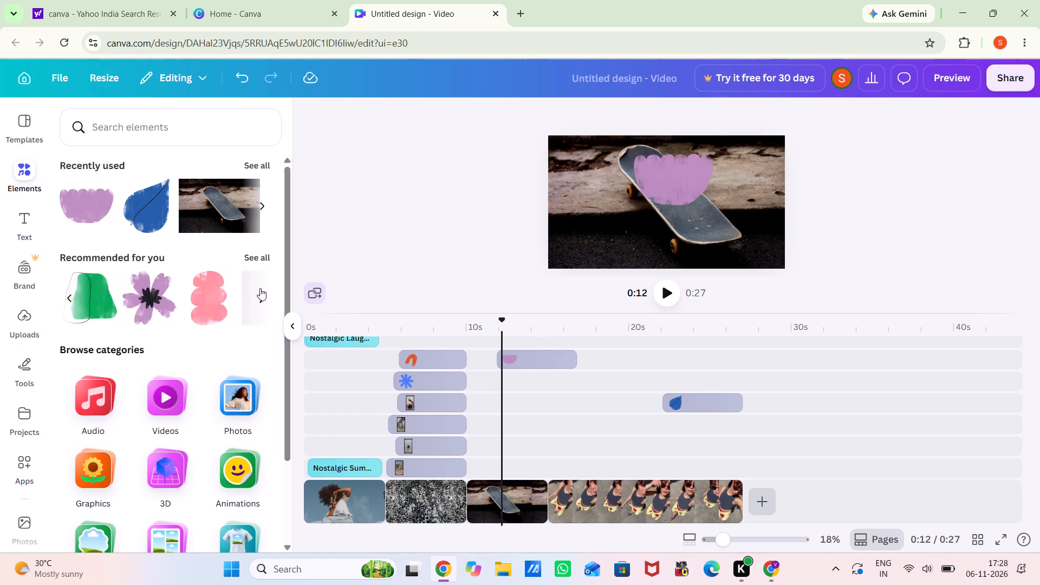
{"action": "left_click", "coordinate": [260, 288]}
{"action": "left_click", "coordinate": [78, 287]}
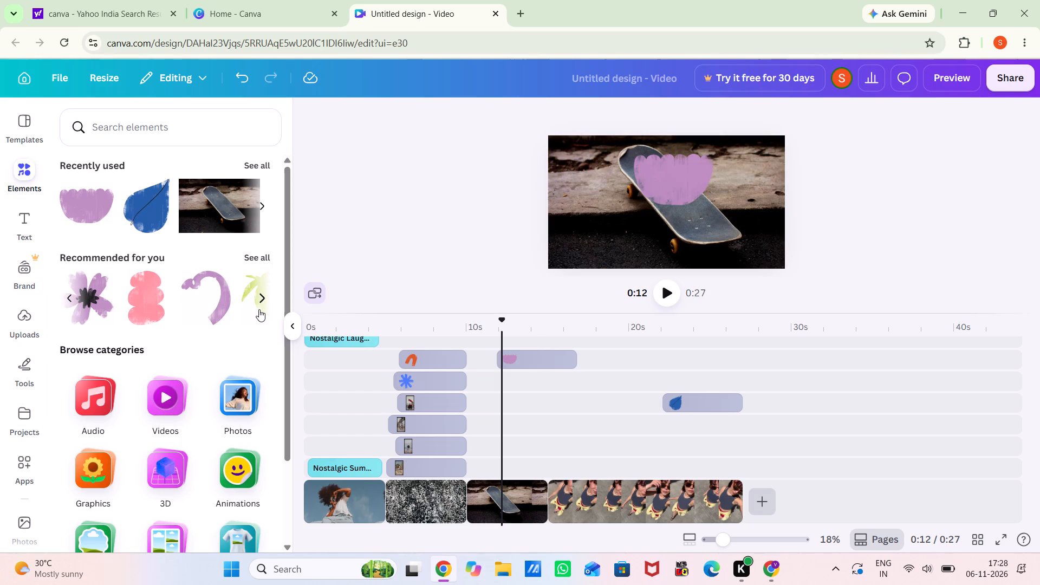
{"action": "left_click", "coordinate": [259, 309]}
{"action": "left_click", "coordinate": [96, 298]}
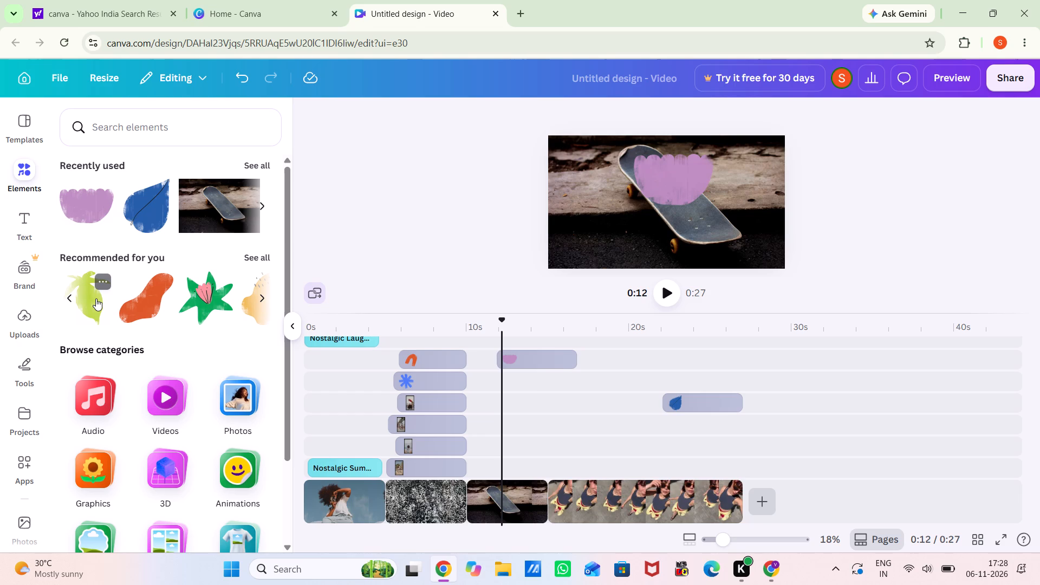
{"action": "left_click_drag", "start_coordinate": [714, 256], "coordinate": [653, 187]}
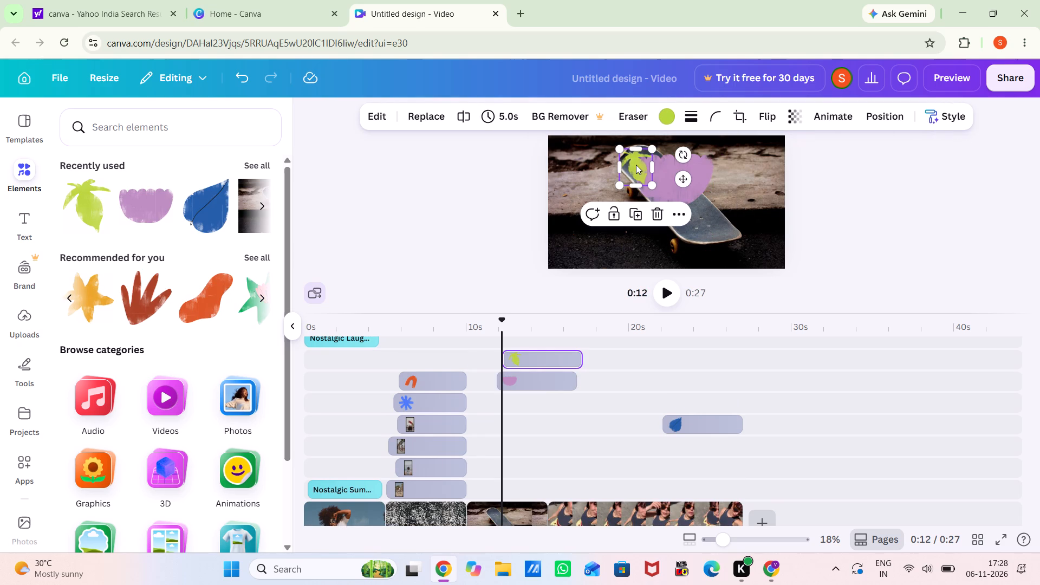
{"action": "left_click_drag", "start_coordinate": [636, 165], "coordinate": [581, 195]}
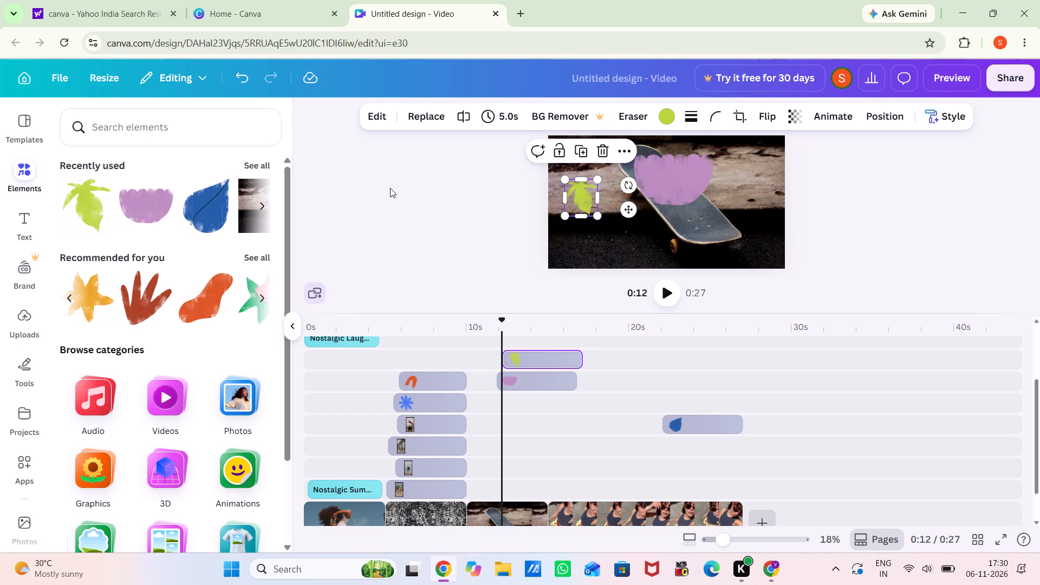
{"action": "left_click", "coordinate": [464, 277]}
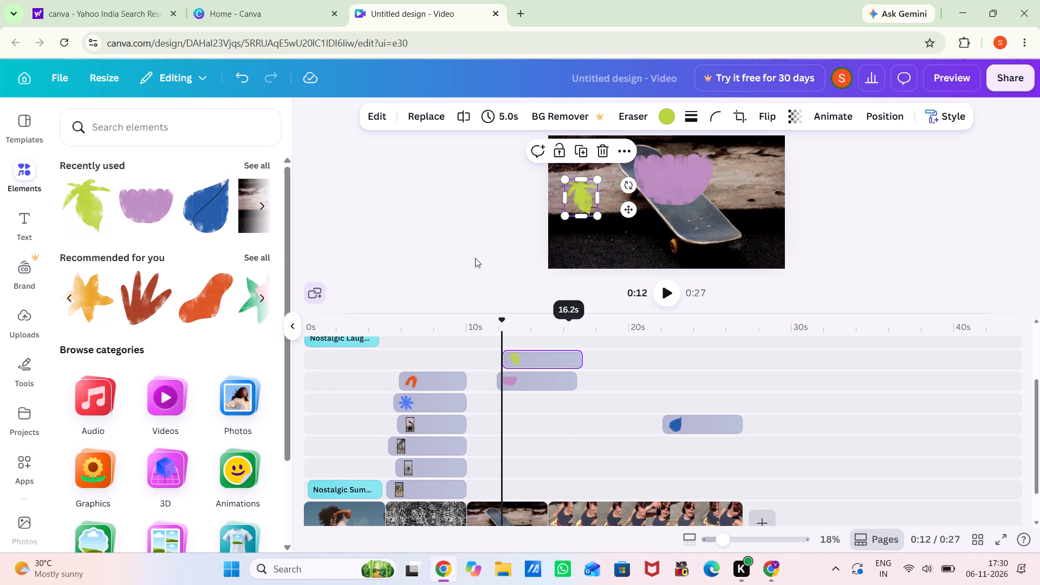
{"action": "left_click", "coordinate": [457, 245]}
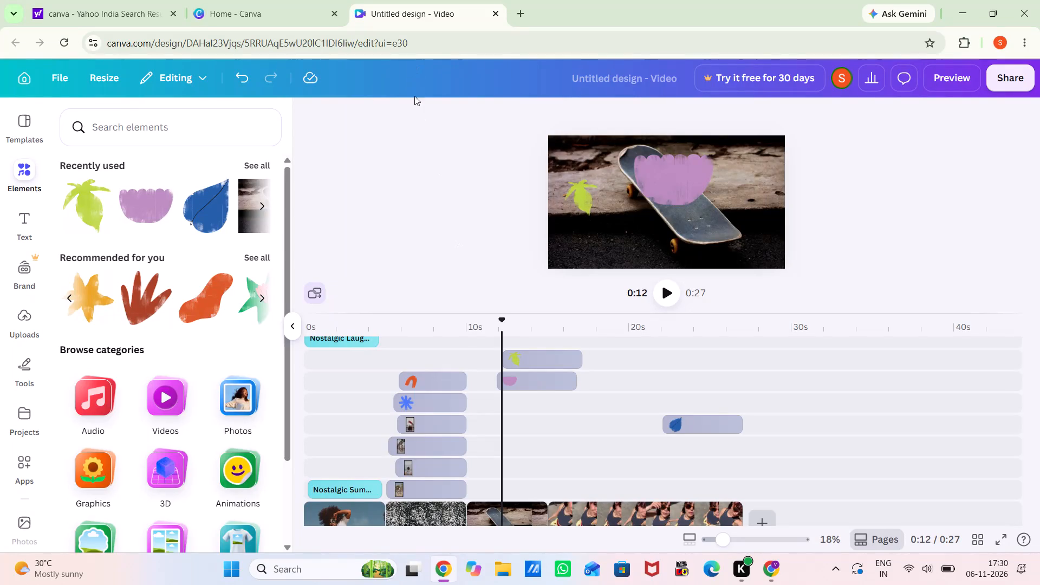
{"action": "left_click", "coordinate": [445, 196]}
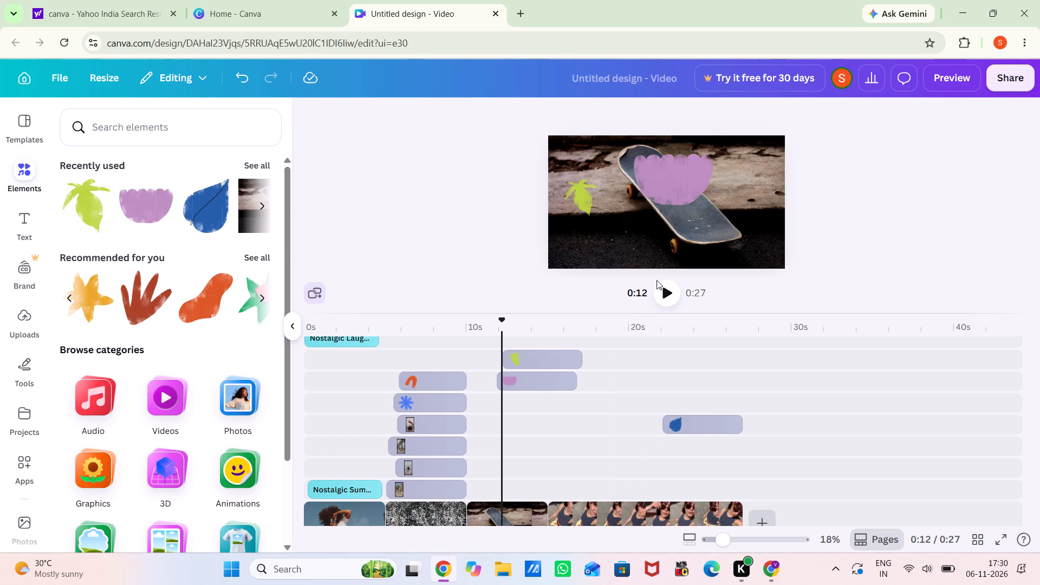
Shorten the lime-green leaf graphic's duration on the timeline to 2.1 s.
{"action": "left_click", "coordinate": [662, 284]}
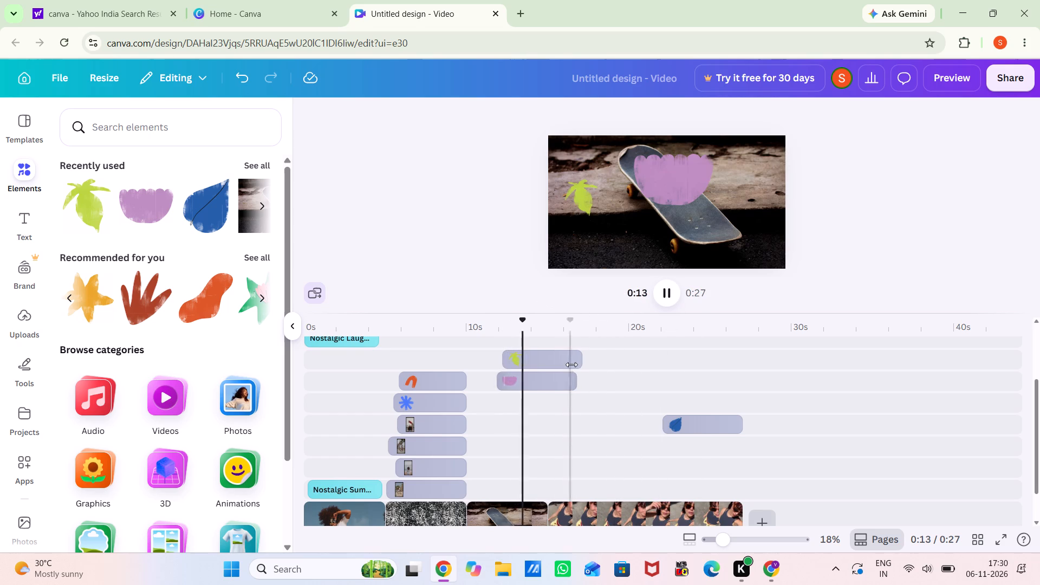
{"action": "left_click_drag", "start_coordinate": [578, 358], "coordinate": [531, 361]}
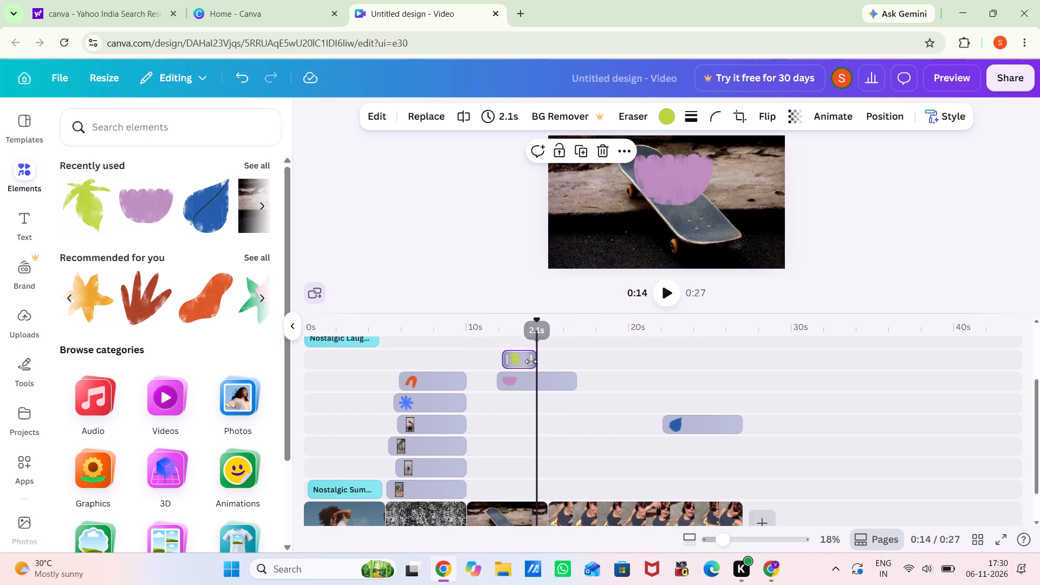
Play back the video to the end from about 11.2 s, and again from about 4.7 s.
{"action": "left_click", "coordinate": [485, 367]}
{"action": "left_click", "coordinate": [669, 290]}
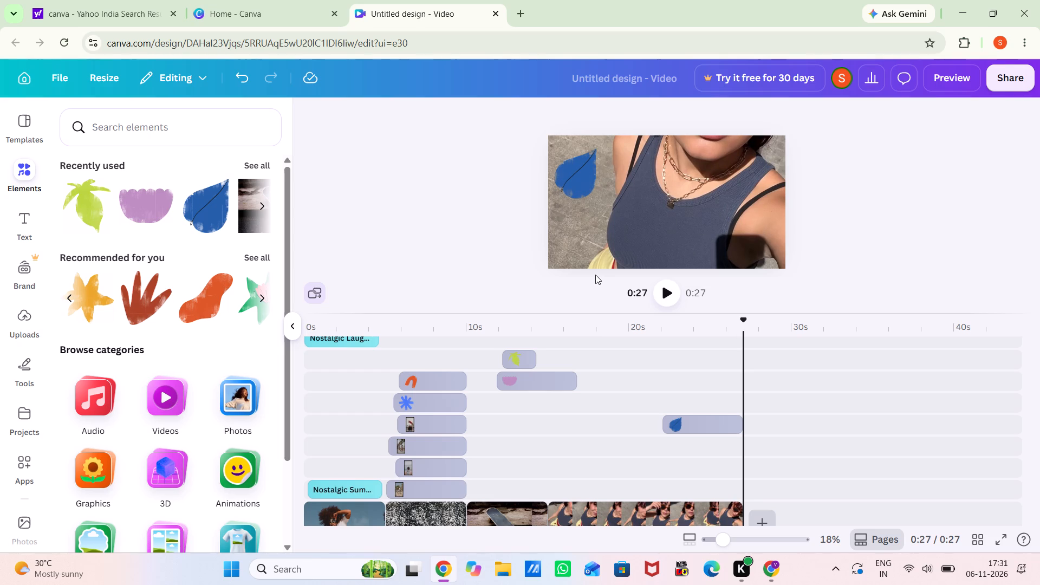
{"action": "left_click", "coordinate": [381, 404]}
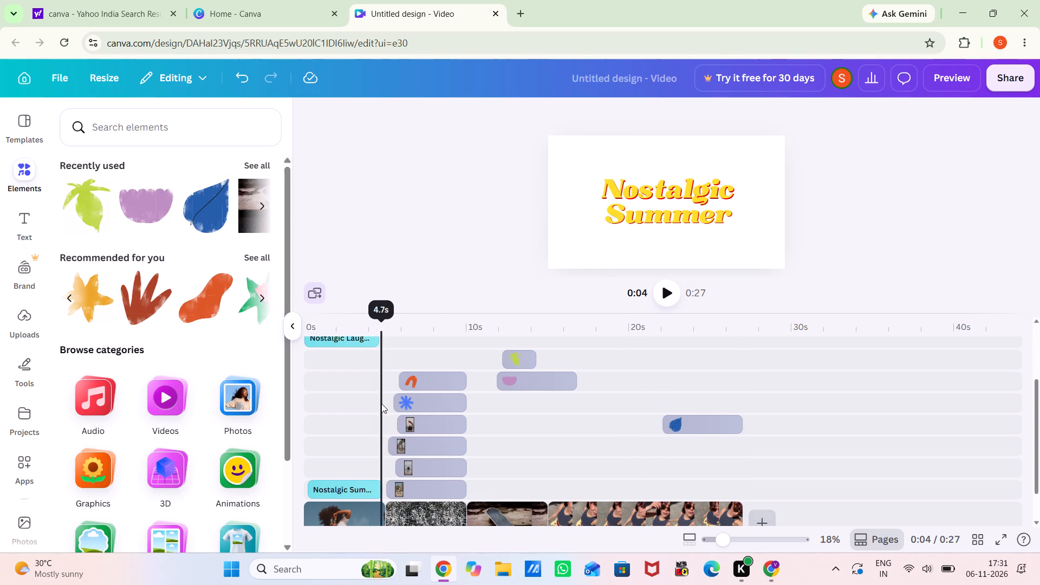
{"action": "left_click", "coordinate": [658, 283]}
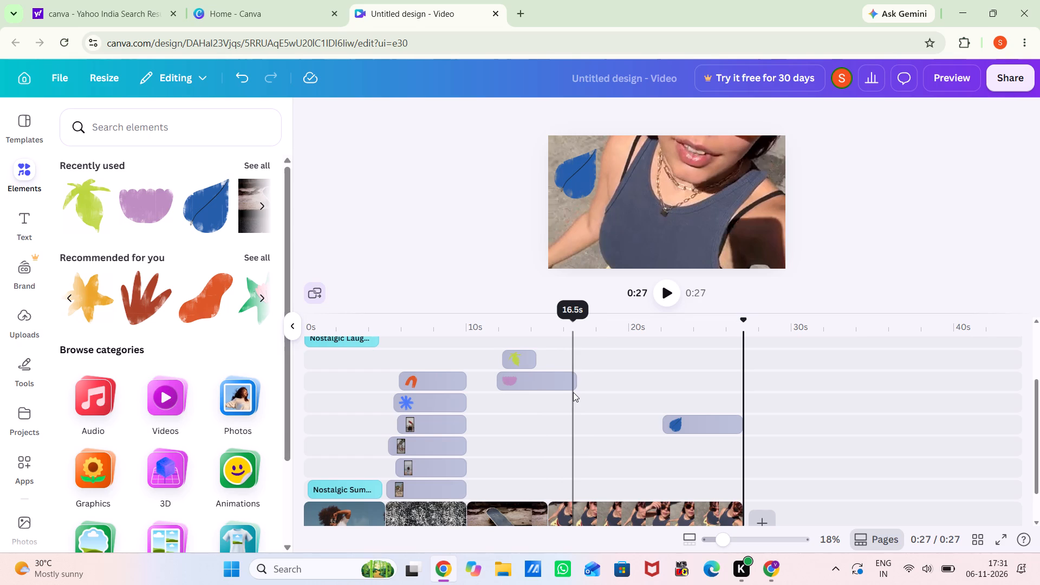
Select the blue starburst graphic and the three photo elements directly below it on the timeline together.
{"action": "left_click", "coordinate": [385, 470]}
{"action": "left_click_drag", "start_coordinate": [385, 470], "coordinate": [529, 409]}
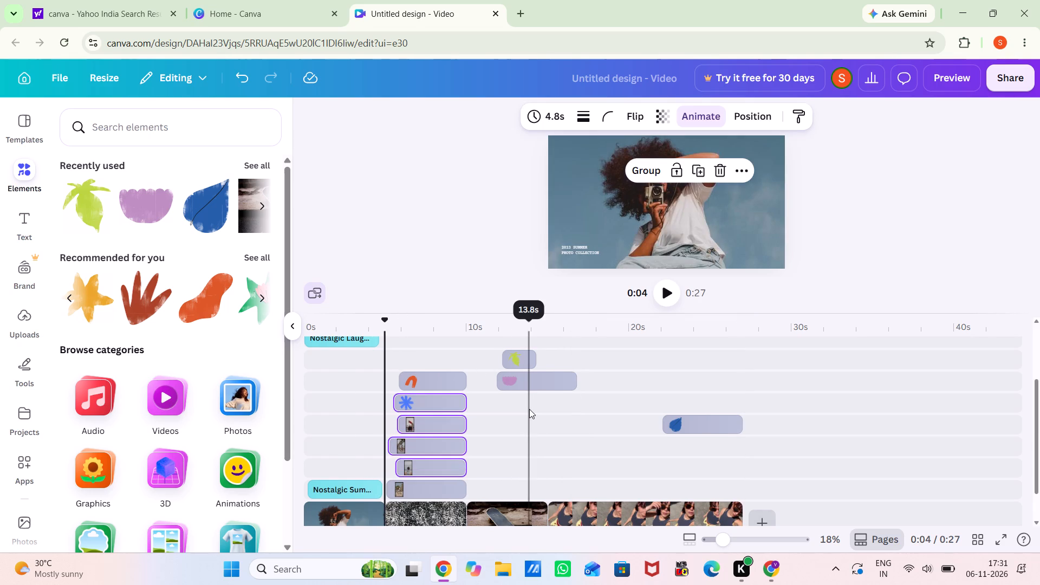
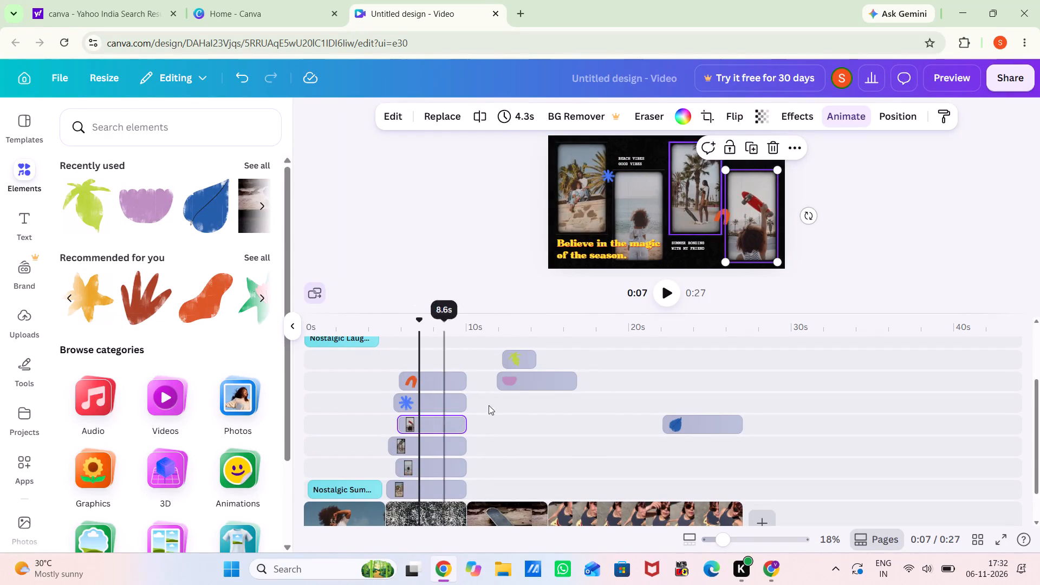
Play back the video from about 7 s.
{"action": "left_click", "coordinate": [669, 292]}
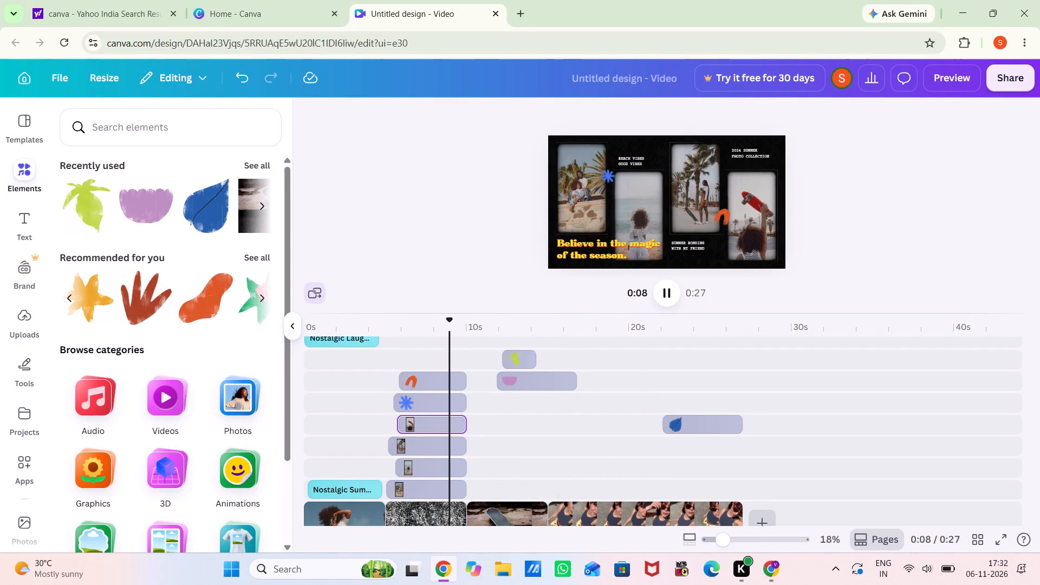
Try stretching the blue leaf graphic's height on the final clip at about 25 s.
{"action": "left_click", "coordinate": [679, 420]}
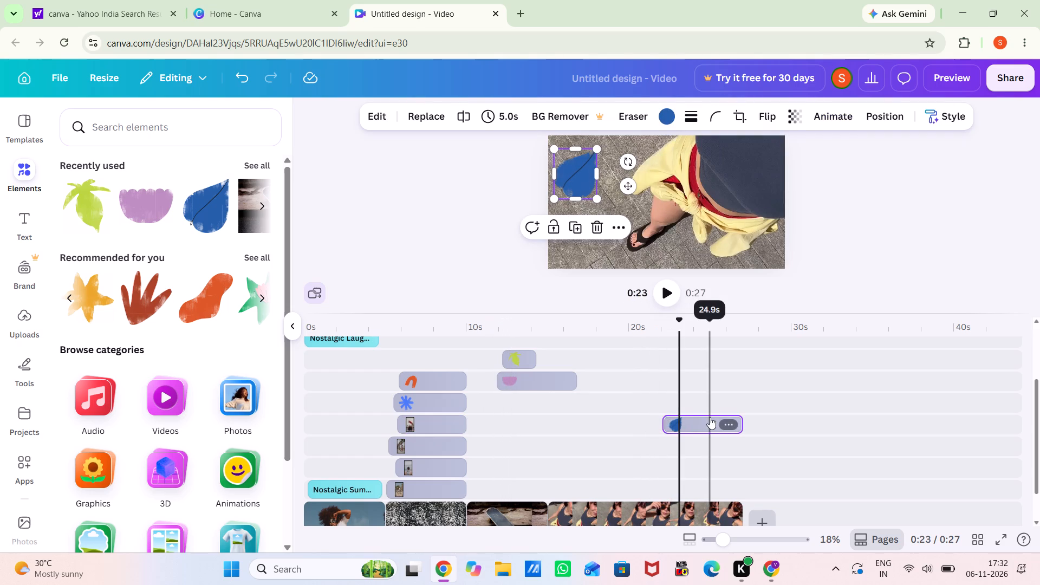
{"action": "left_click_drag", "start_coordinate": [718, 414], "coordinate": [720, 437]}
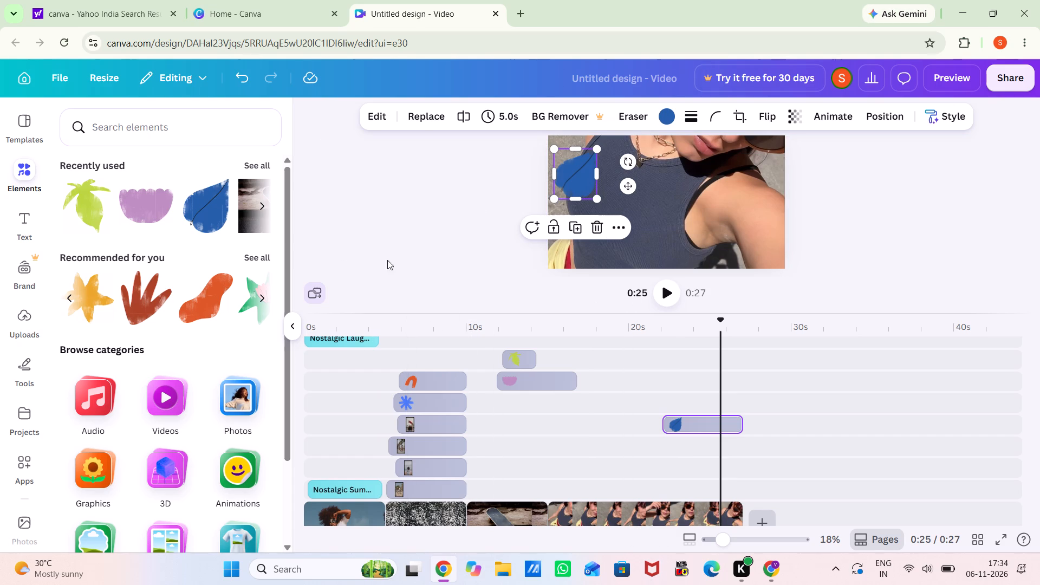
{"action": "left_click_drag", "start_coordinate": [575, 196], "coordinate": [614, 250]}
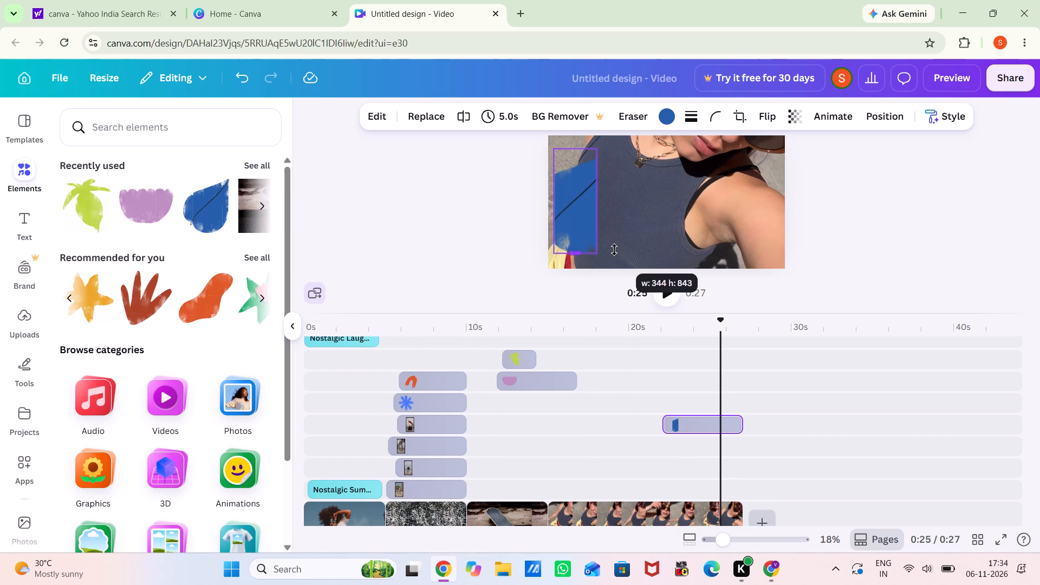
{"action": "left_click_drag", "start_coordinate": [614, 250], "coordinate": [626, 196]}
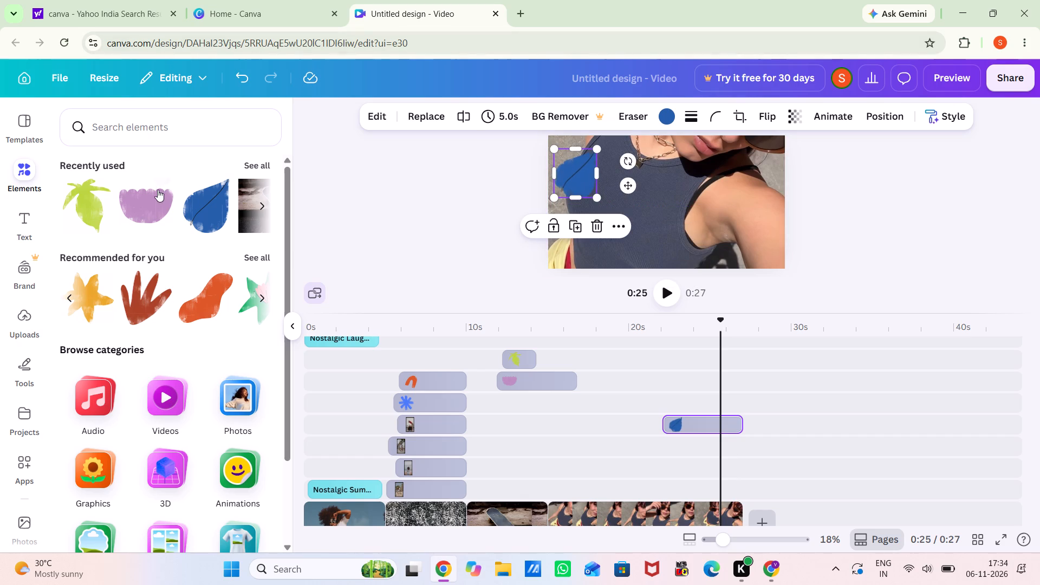
Add the rust-red hand-shaped leaf graphic to the final clip at about 25 s and place it at the frame's lower centre.
{"action": "left_click", "coordinate": [147, 296]}
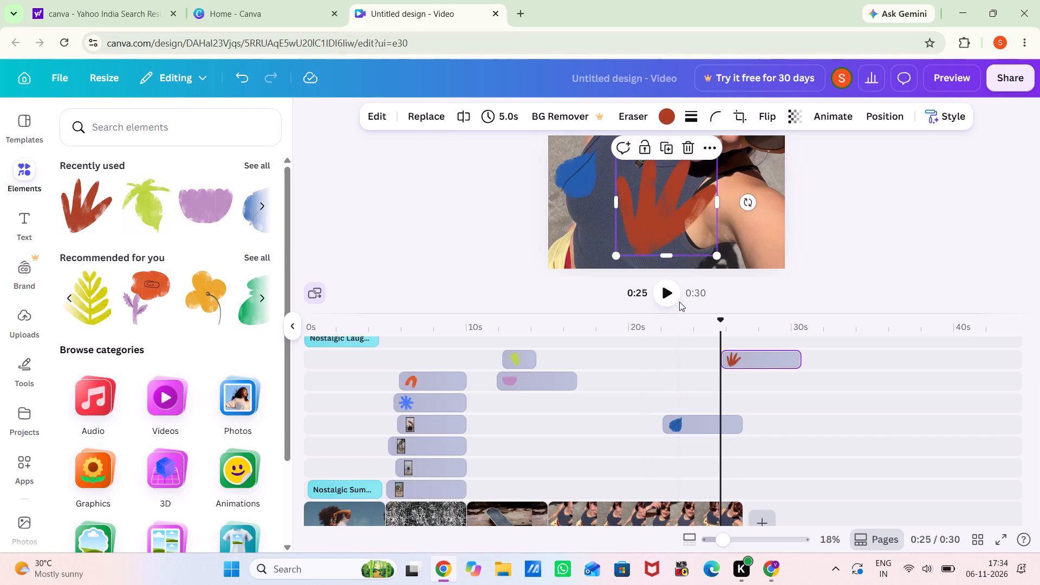
{"action": "left_click_drag", "start_coordinate": [680, 197], "coordinate": [714, 218]}
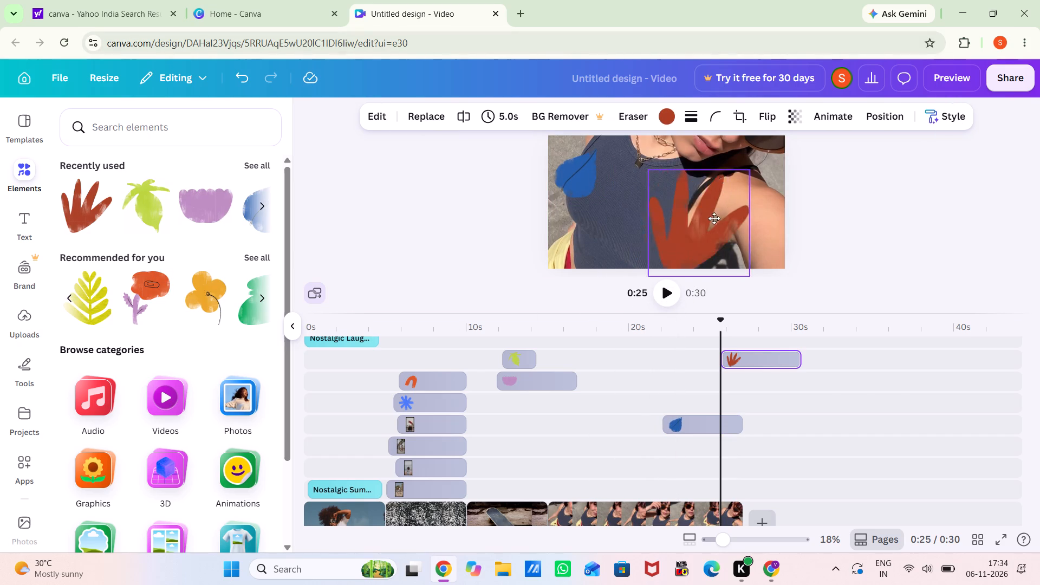
{"action": "left_click_drag", "start_coordinate": [714, 218], "coordinate": [670, 231]}
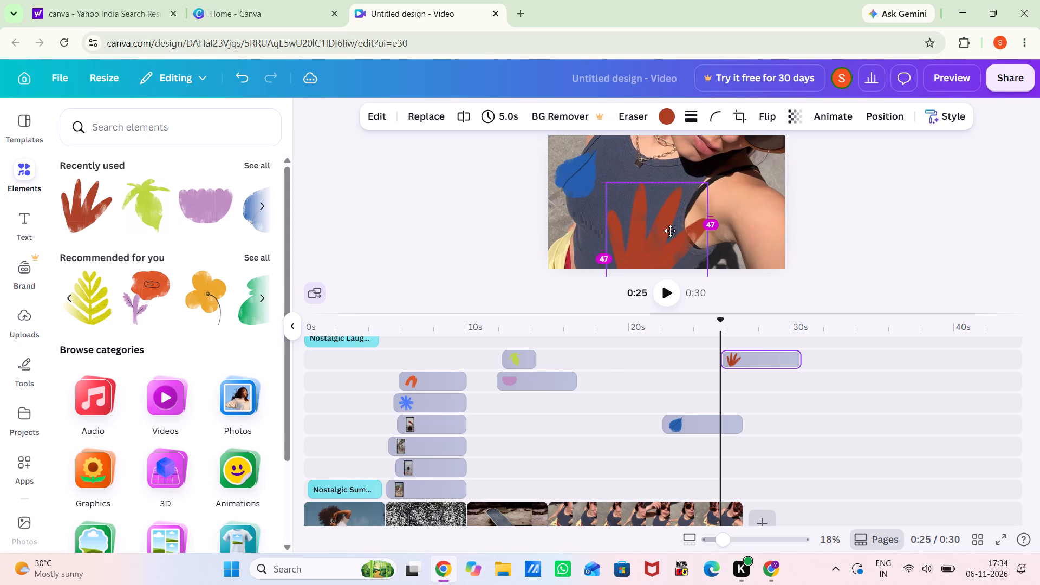
{"action": "left_click_drag", "start_coordinate": [670, 231], "coordinate": [666, 226]}
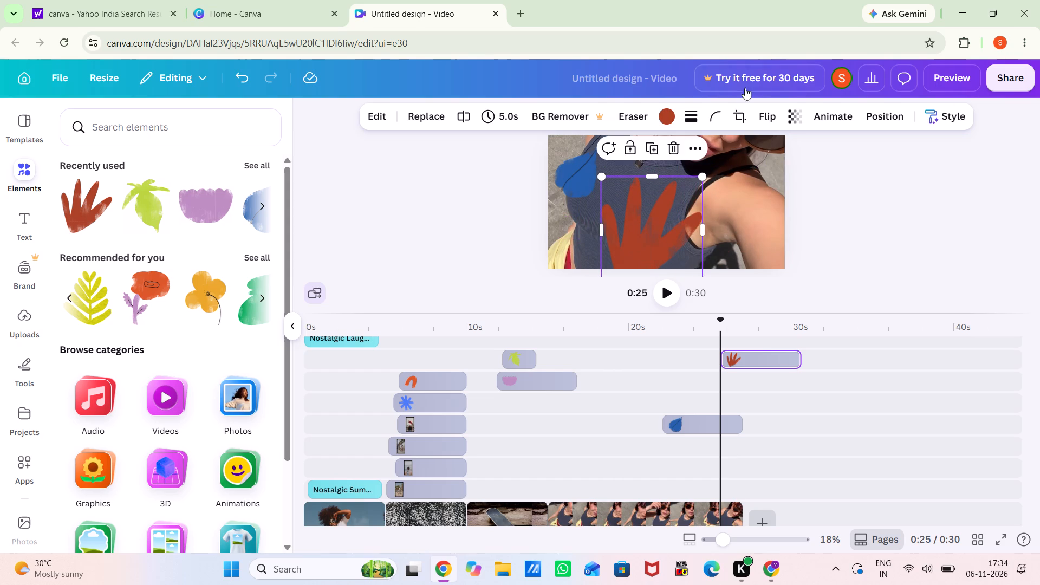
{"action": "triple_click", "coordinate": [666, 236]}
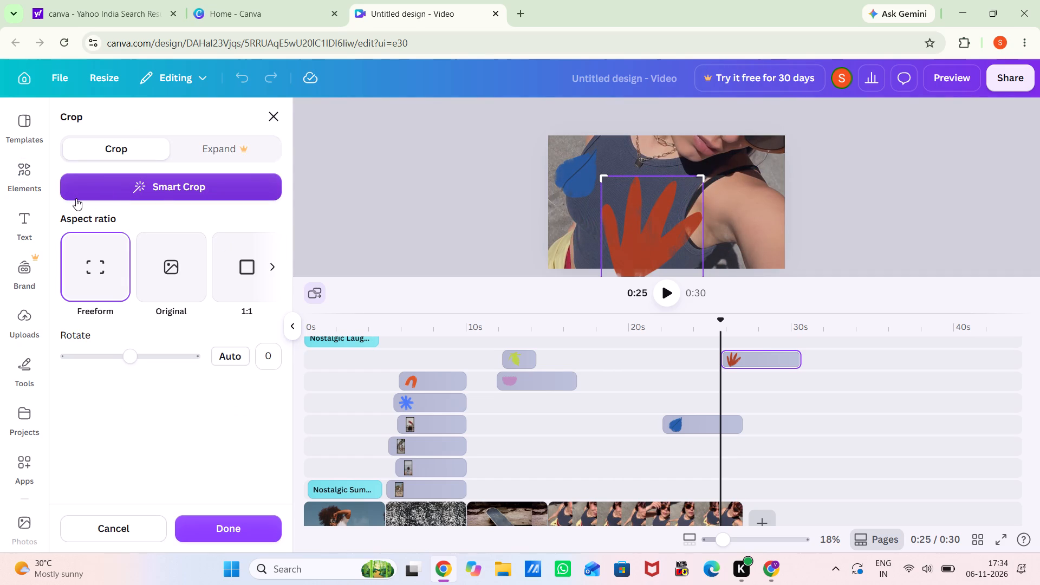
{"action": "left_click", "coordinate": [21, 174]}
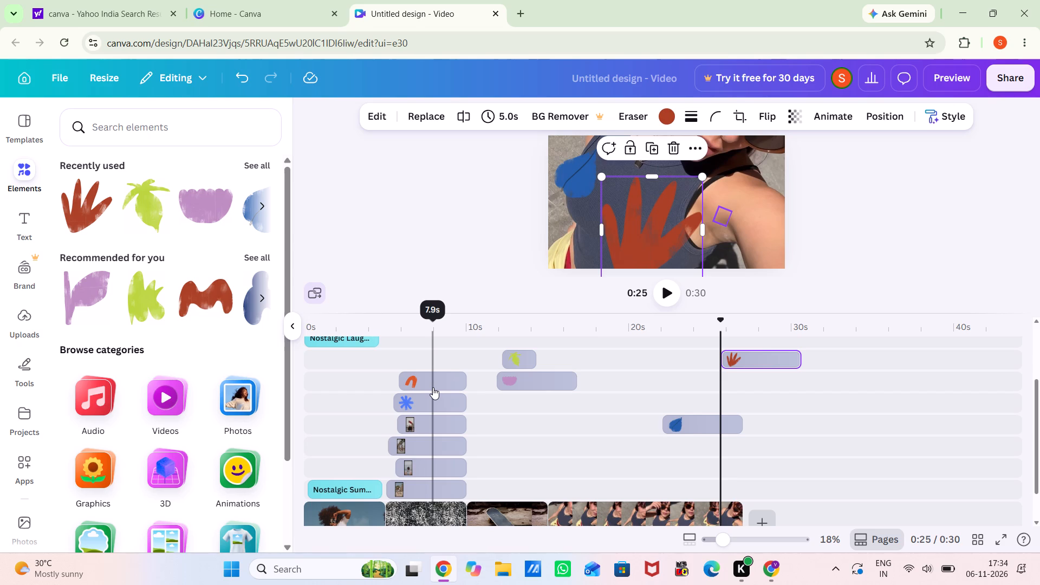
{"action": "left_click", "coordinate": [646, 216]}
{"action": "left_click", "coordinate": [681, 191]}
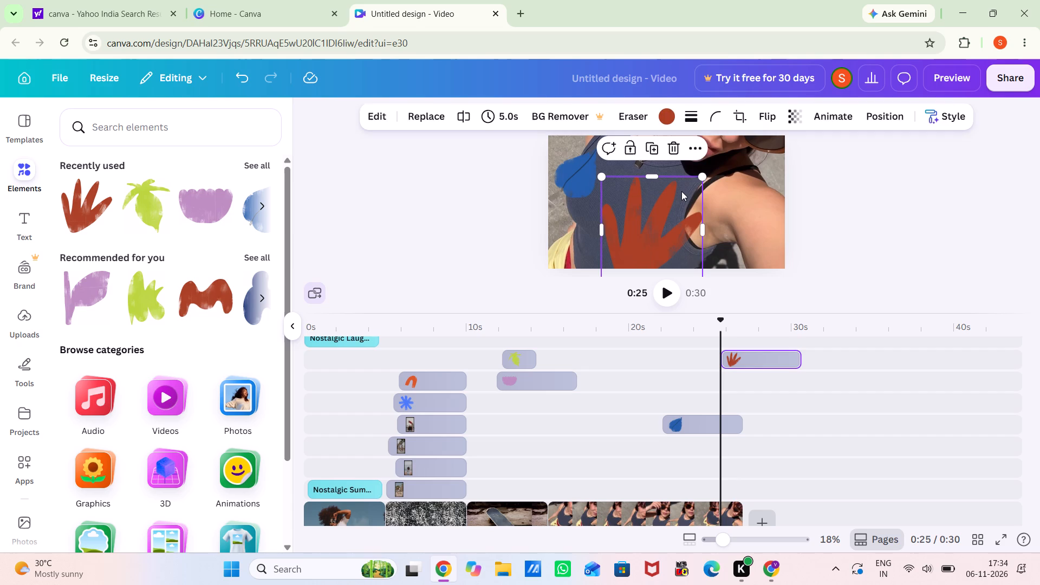
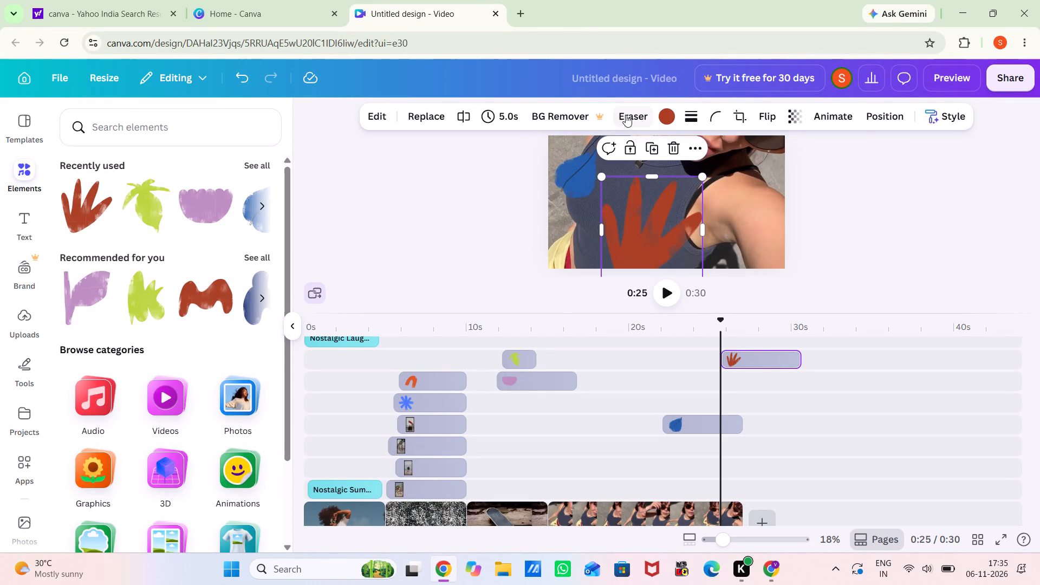
Open the colour options for the rust-red hand-shaped leaf graphic.
{"action": "left_click", "coordinate": [665, 115]}
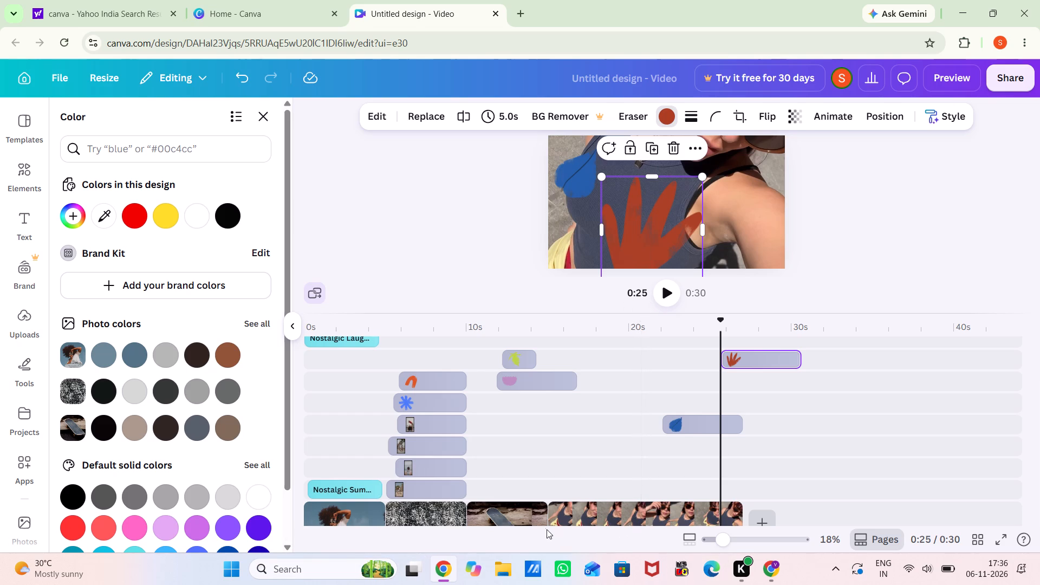
Play back the video from about 6 s, and replay it from about 22 s, pausing at about 25 s.
{"action": "left_click", "coordinate": [480, 458]}
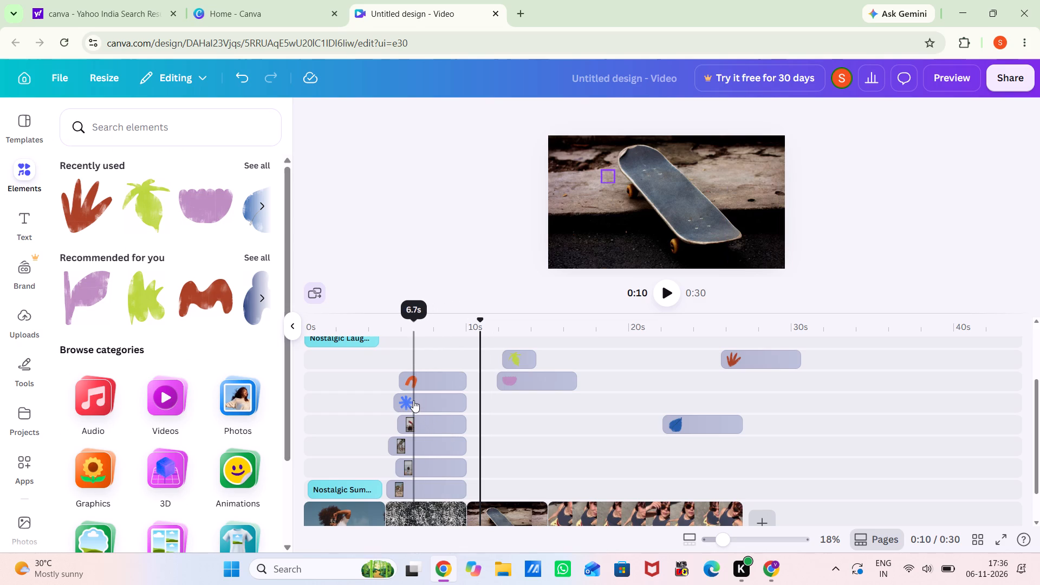
{"action": "left_click", "coordinate": [413, 399]}
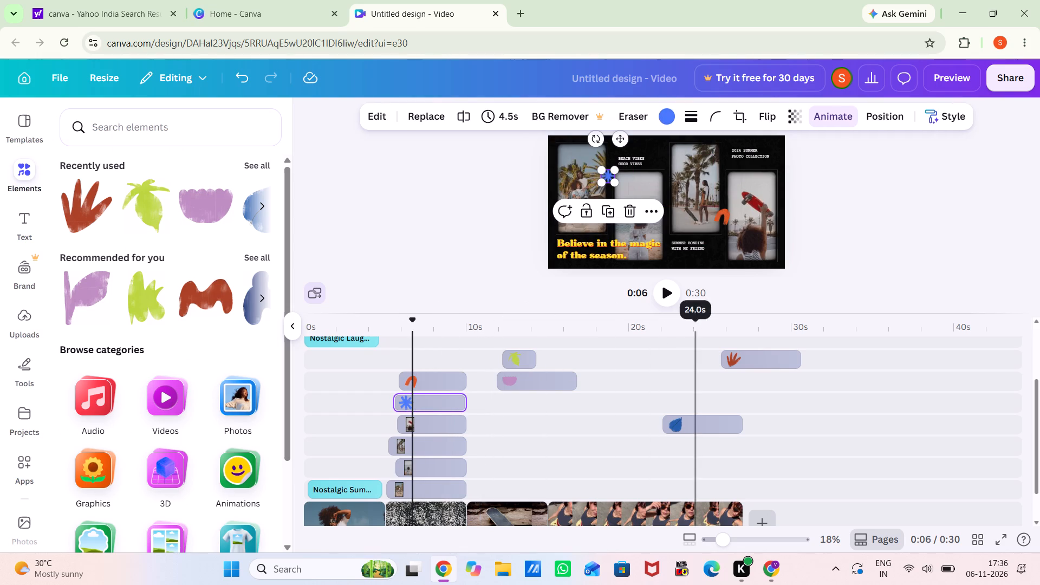
{"action": "left_click", "coordinate": [662, 289]}
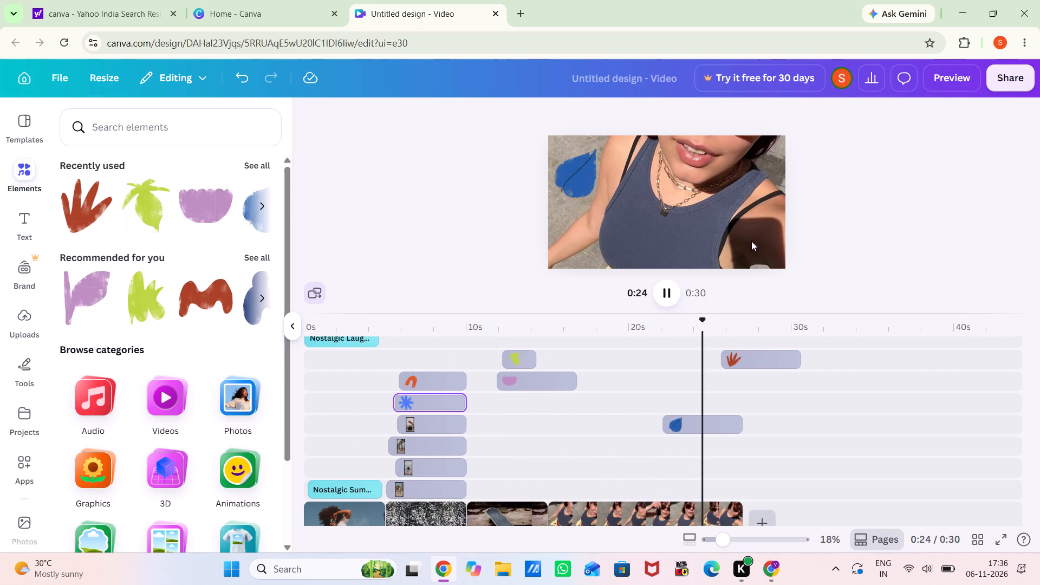
{"action": "left_click", "coordinate": [664, 341]}
{"action": "left_click", "coordinate": [662, 296]}
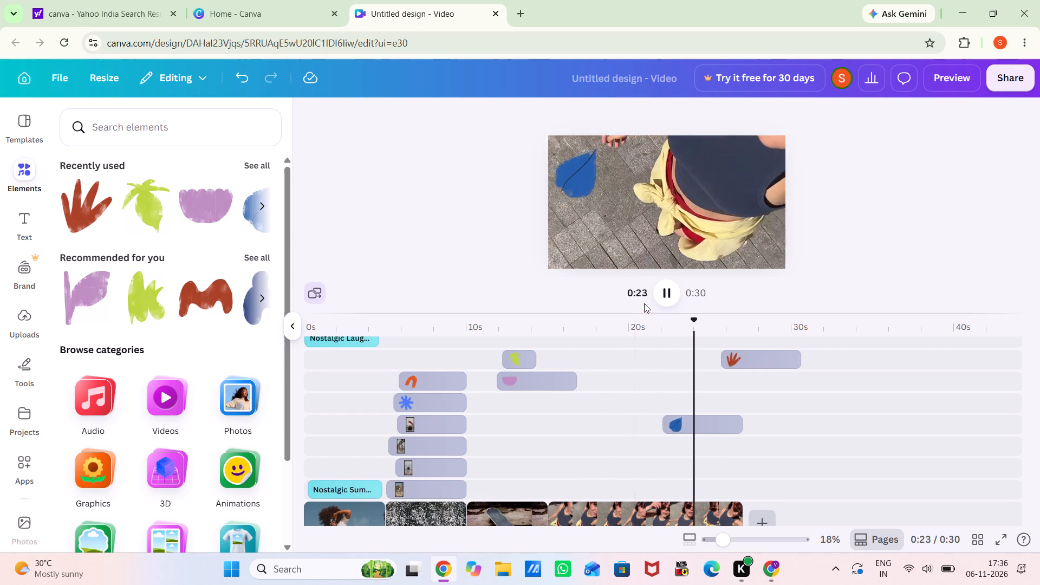
{"action": "left_click", "coordinate": [661, 290]}
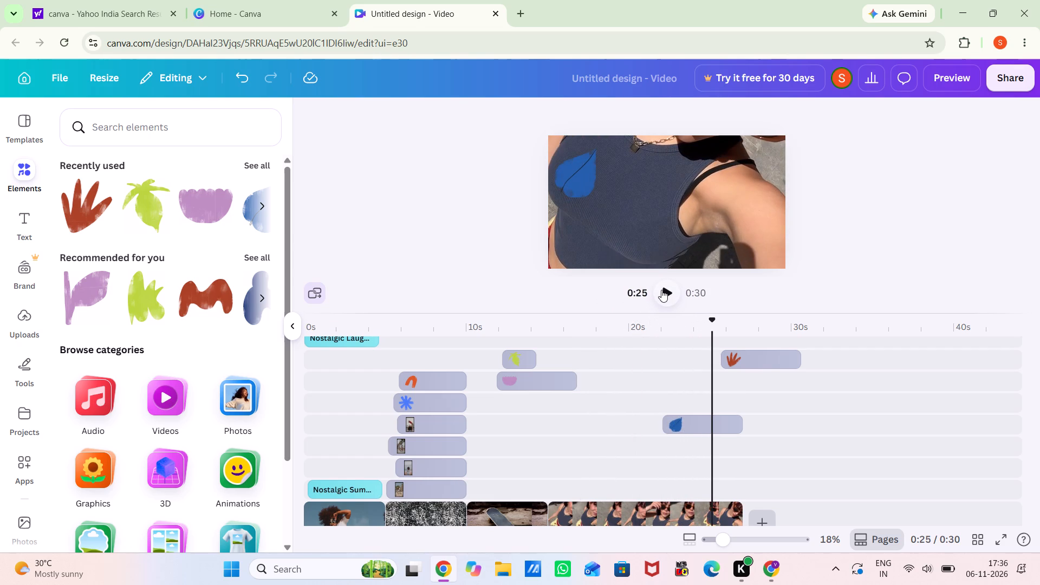
Add the rust-red wavy shape at about 25 s, narrow it to about 702 wide, and place it at the frame's lower centre.
{"action": "left_click", "coordinate": [210, 302]}
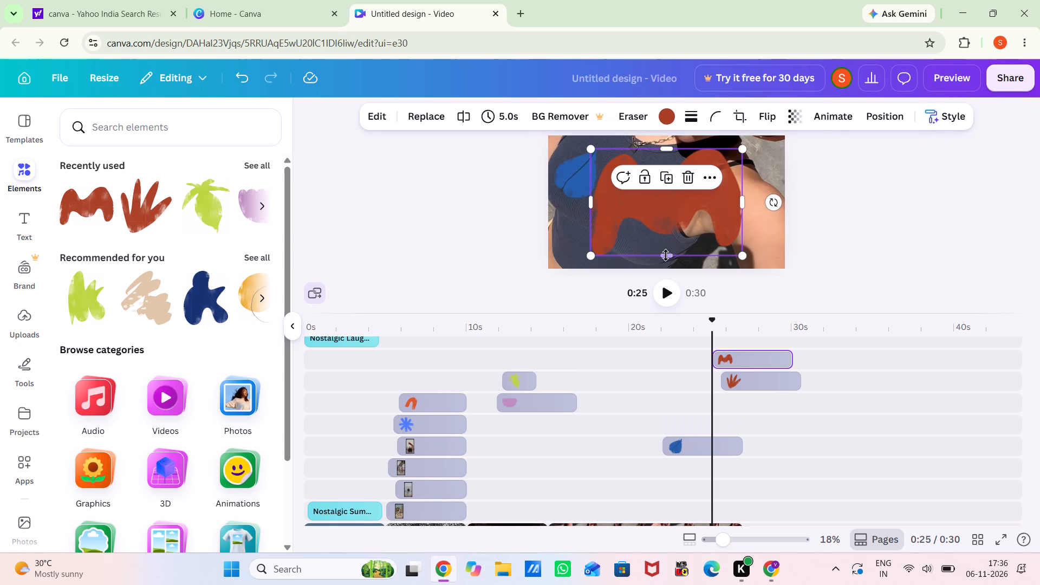
{"action": "left_click_drag", "start_coordinate": [662, 258], "coordinate": [652, 217]}
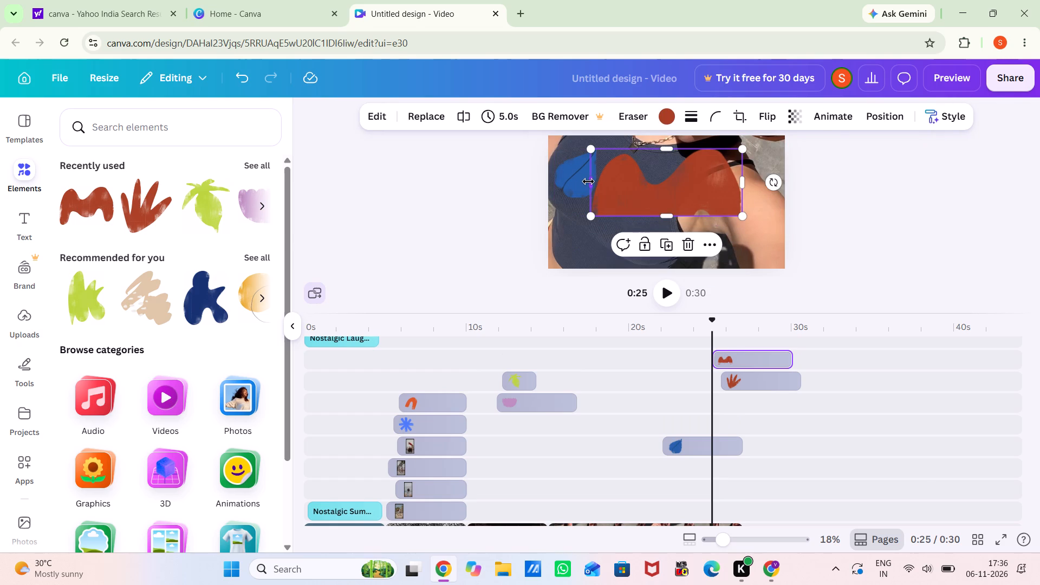
{"action": "left_click_drag", "start_coordinate": [588, 181], "coordinate": [657, 181]}
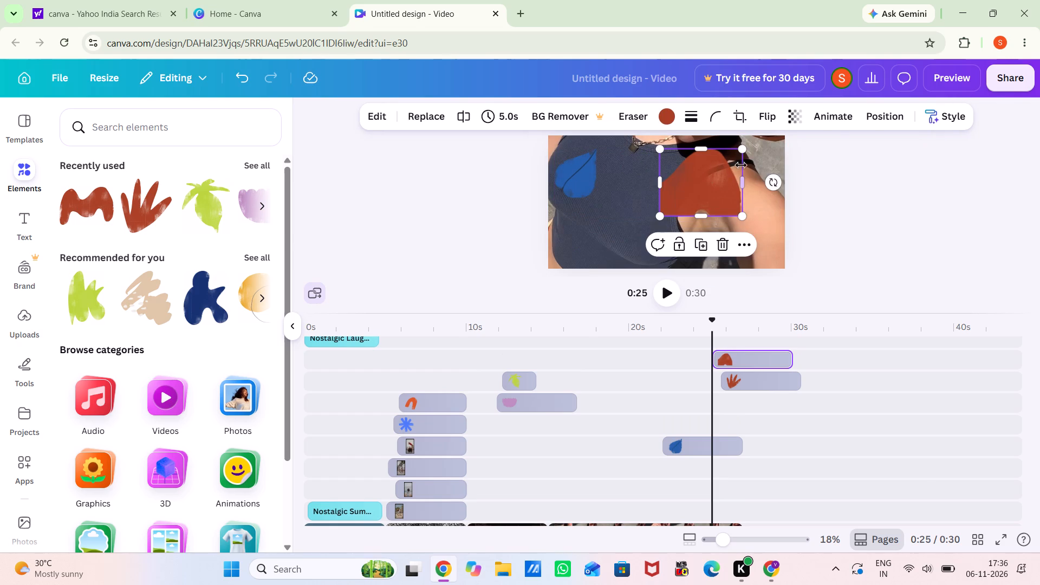
{"action": "left_click_drag", "start_coordinate": [739, 181], "coordinate": [675, 185]}
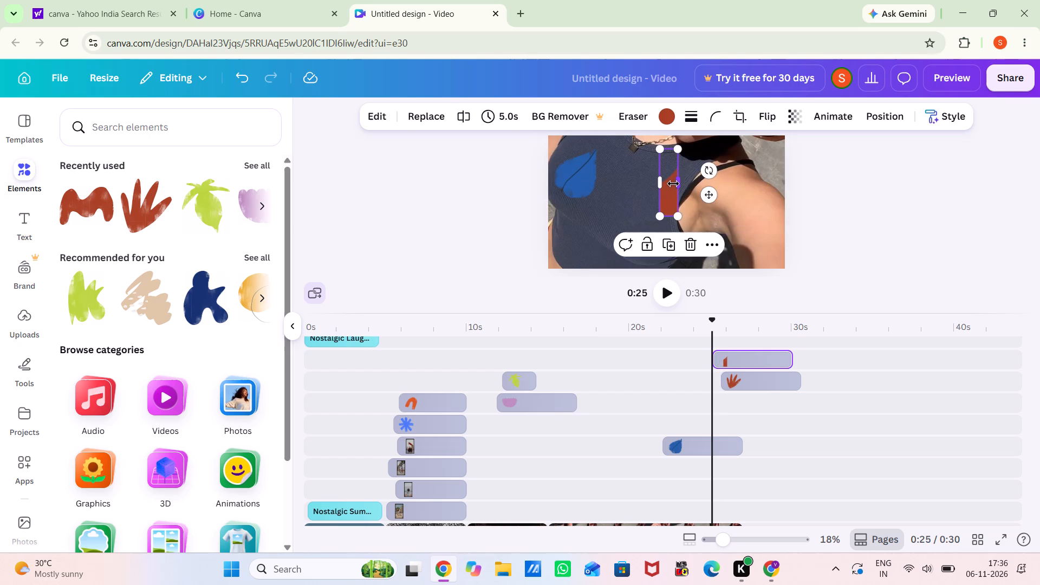
{"action": "left_click_drag", "start_coordinate": [673, 184], "coordinate": [743, 187]}
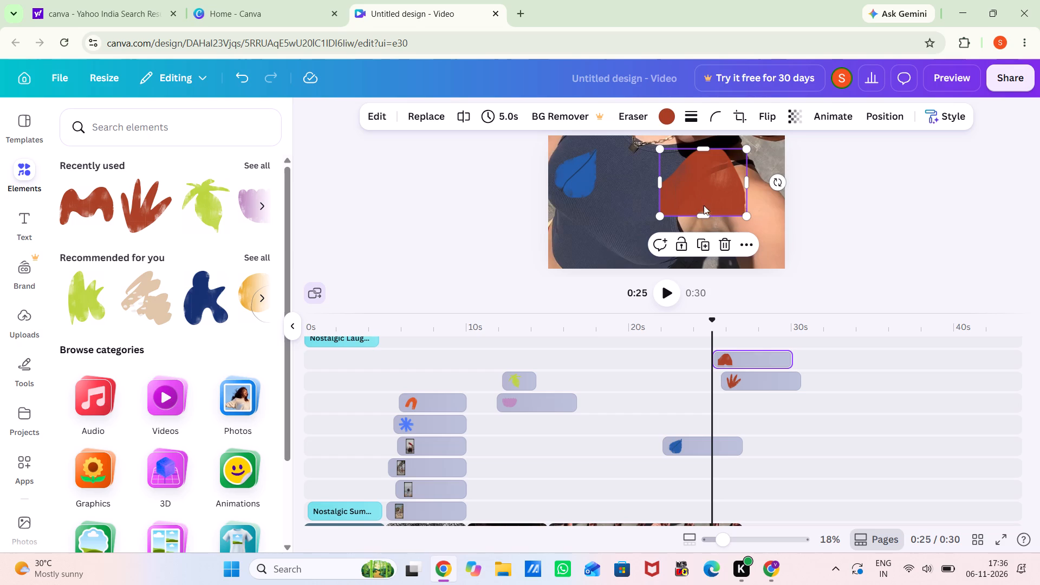
{"action": "left_click_drag", "start_coordinate": [706, 211], "coordinate": [706, 227]}
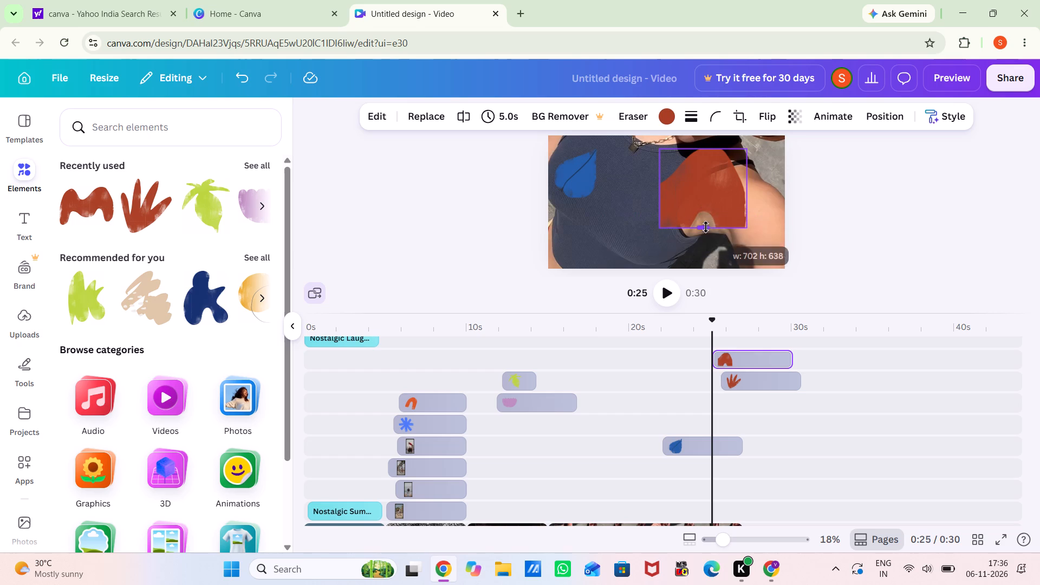
{"action": "left_click_drag", "start_coordinate": [706, 227], "coordinate": [706, 247]}
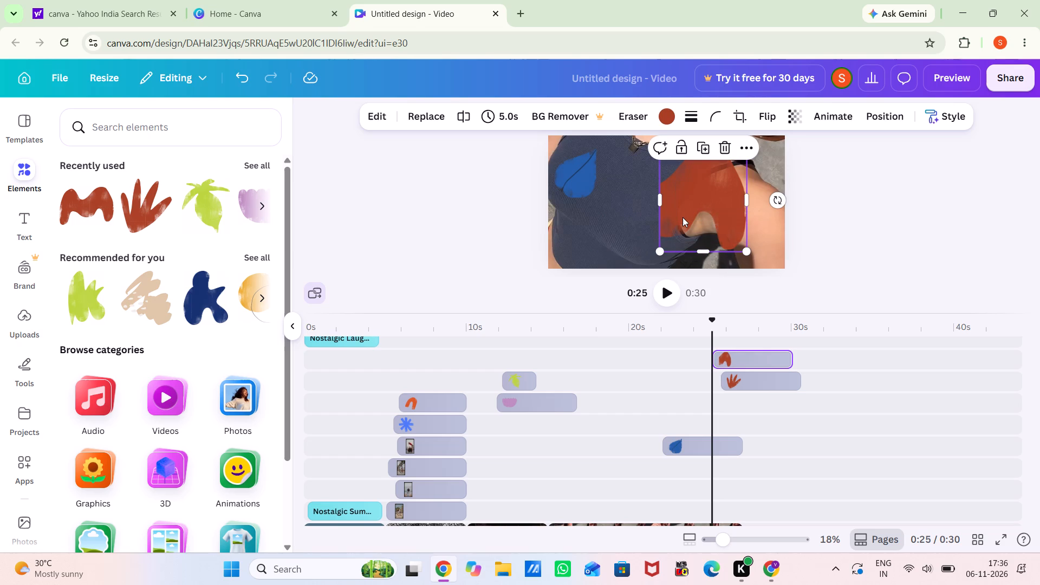
{"action": "left_click_drag", "start_coordinate": [682, 217], "coordinate": [625, 242]}
{"action": "left_click", "coordinate": [625, 242]}
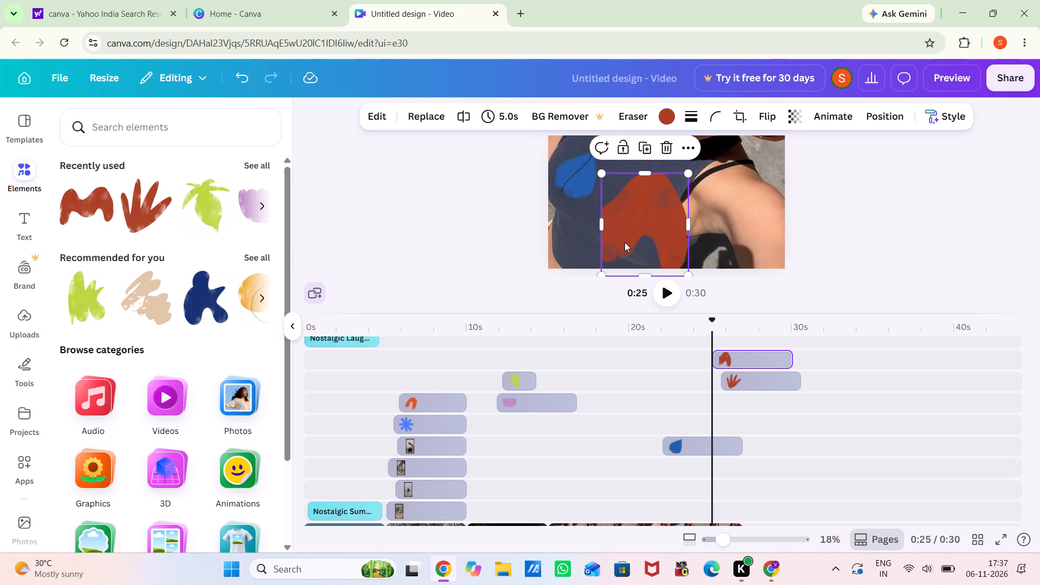
{"action": "left_click", "coordinate": [737, 220]}
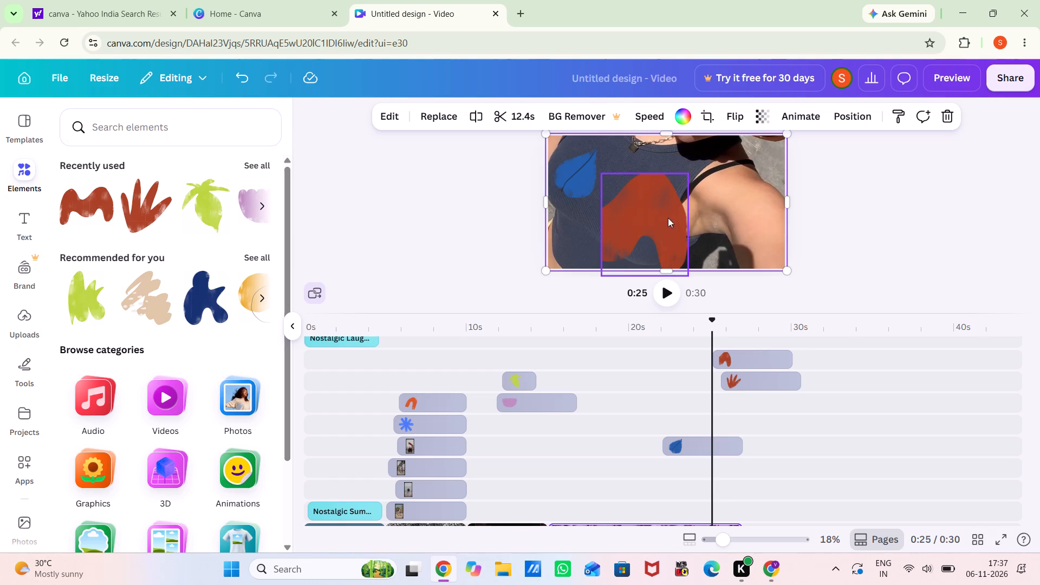
{"action": "left_click", "coordinate": [553, 245]}
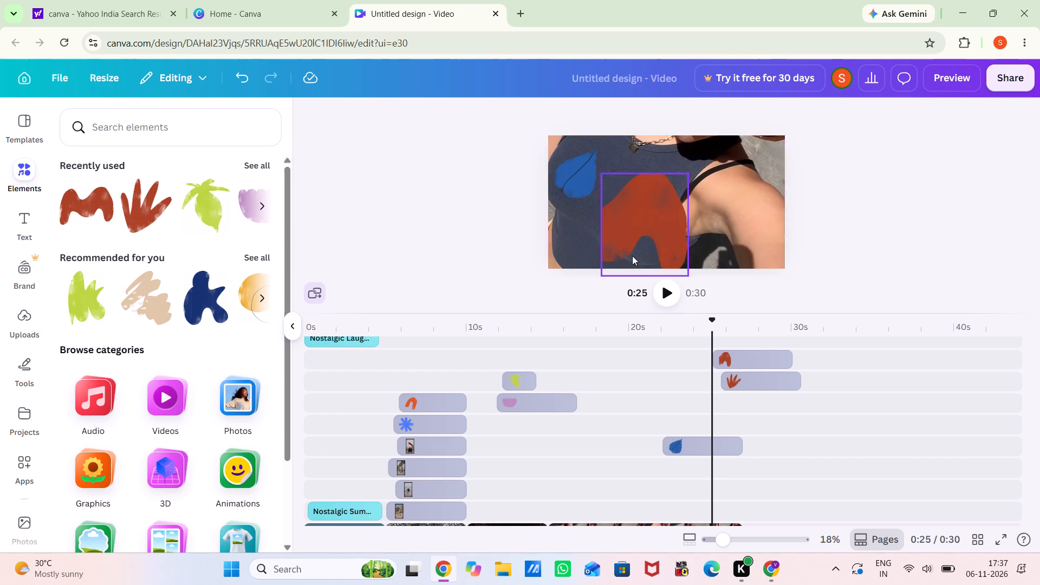
Insert the trending black stars photo twice as full-frame clips between the skateboard clip and the final clip.
{"action": "left_click", "coordinate": [610, 392]}
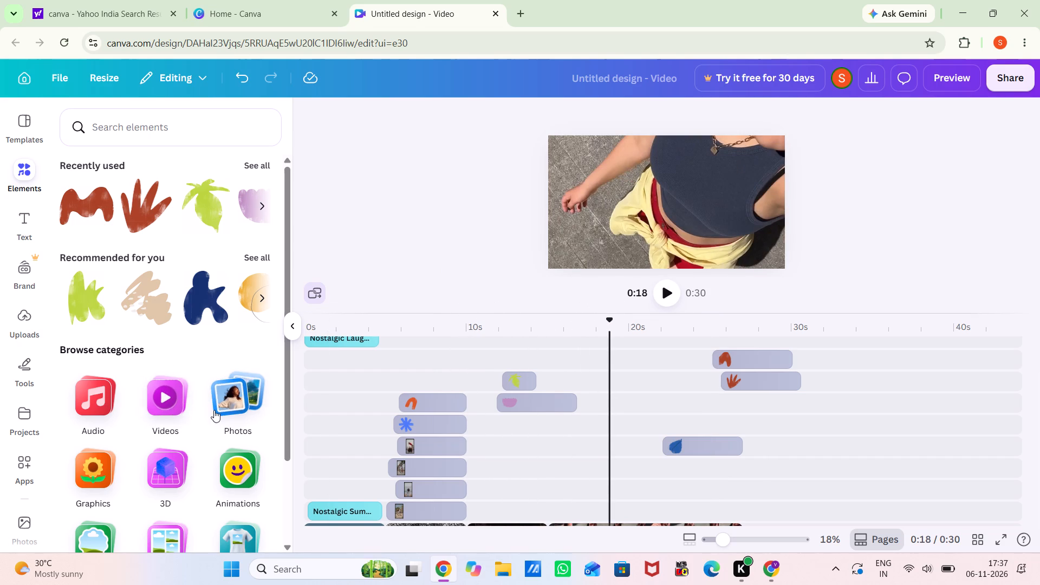
{"action": "left_click", "coordinate": [217, 407]}
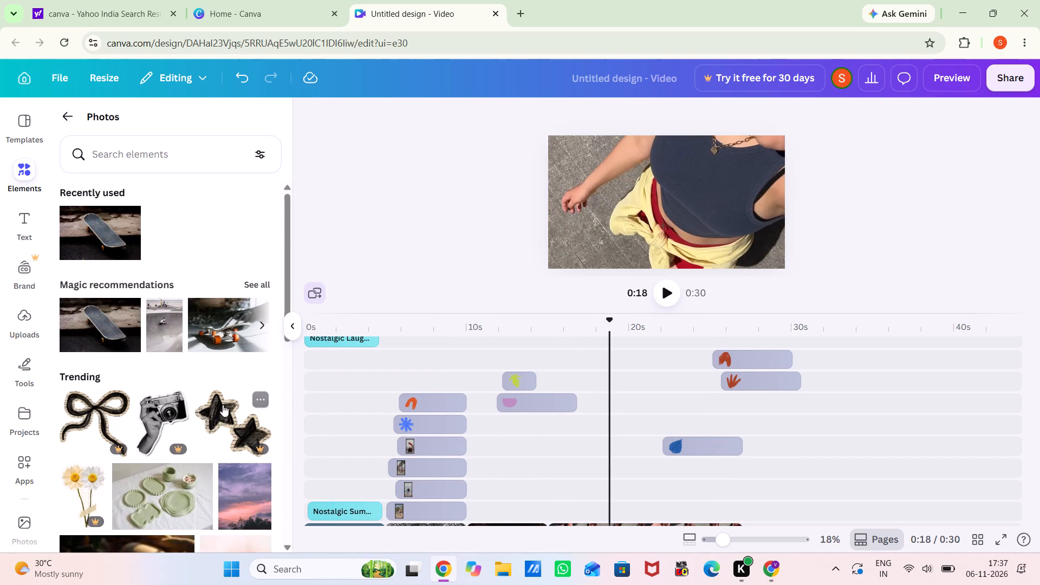
{"action": "left_click", "coordinate": [223, 405]}
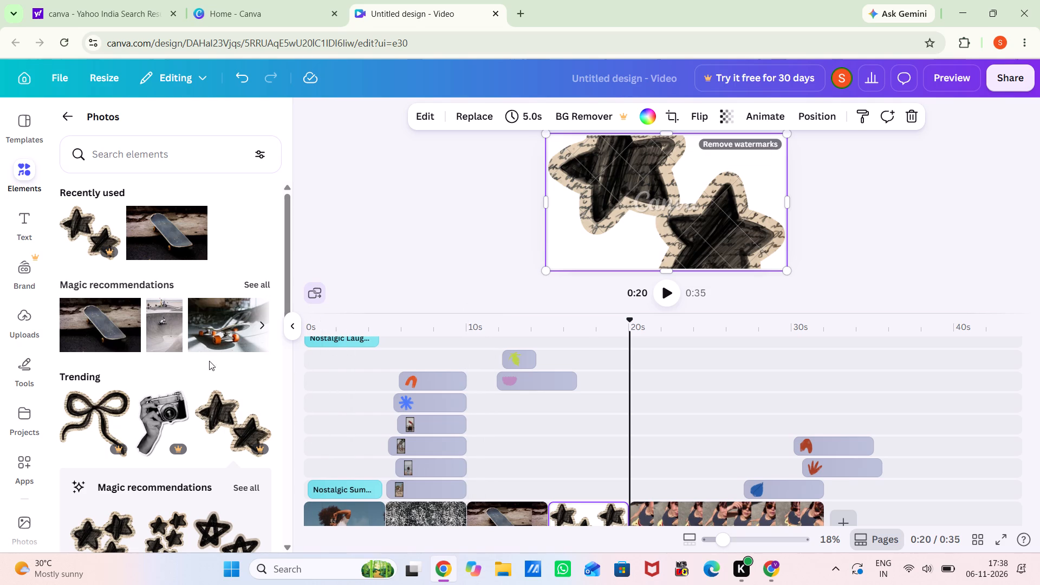
{"action": "left_click", "coordinate": [245, 414]}
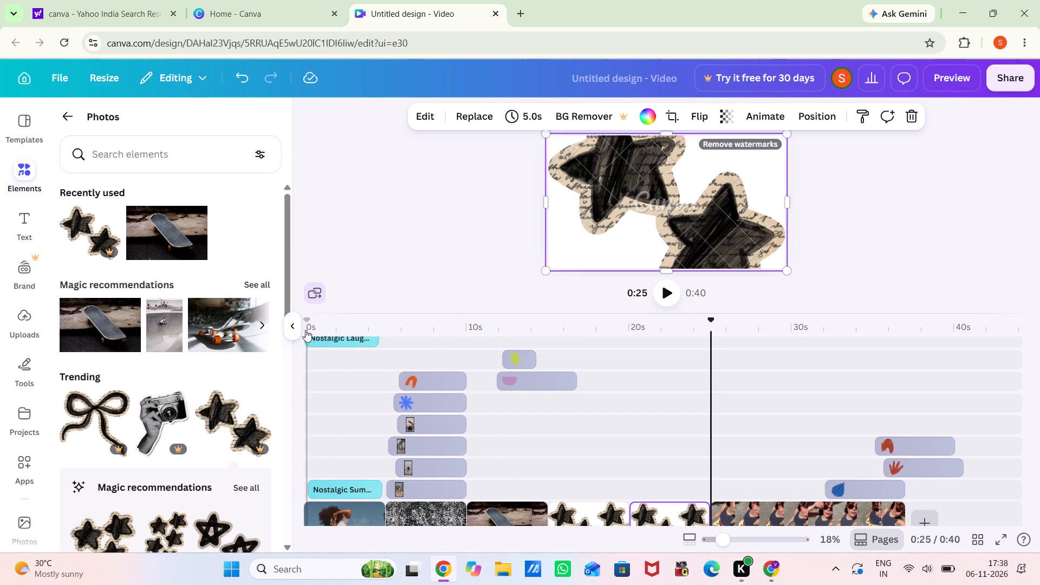
Open the uploaded images as the source for a new clip at the end of the timeline.
{"action": "scroll", "coordinate": [444, 308], "scroll_direction": "down", "scroll_amount": 1}
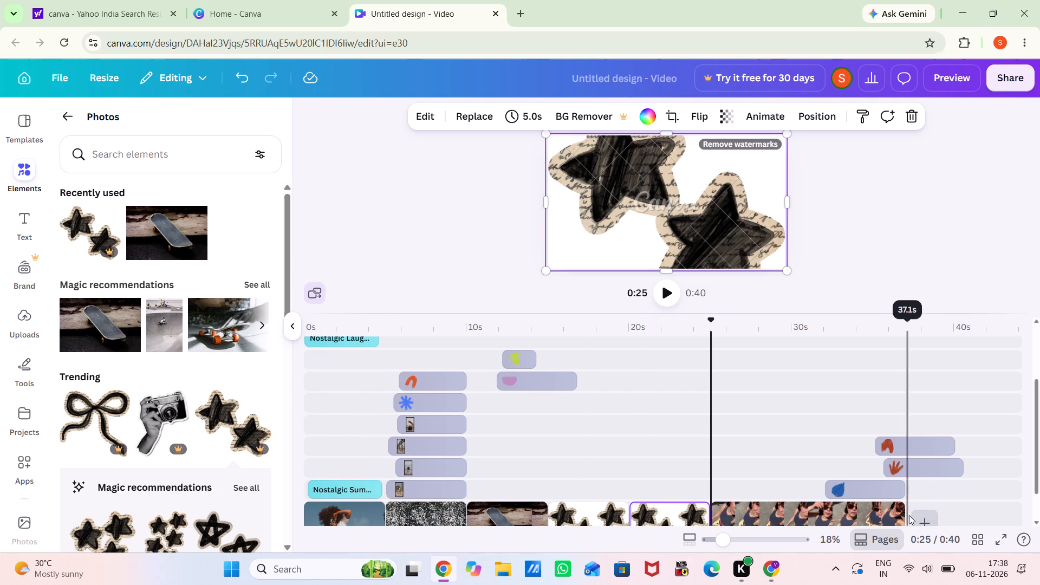
{"action": "left_click", "coordinate": [926, 516]}
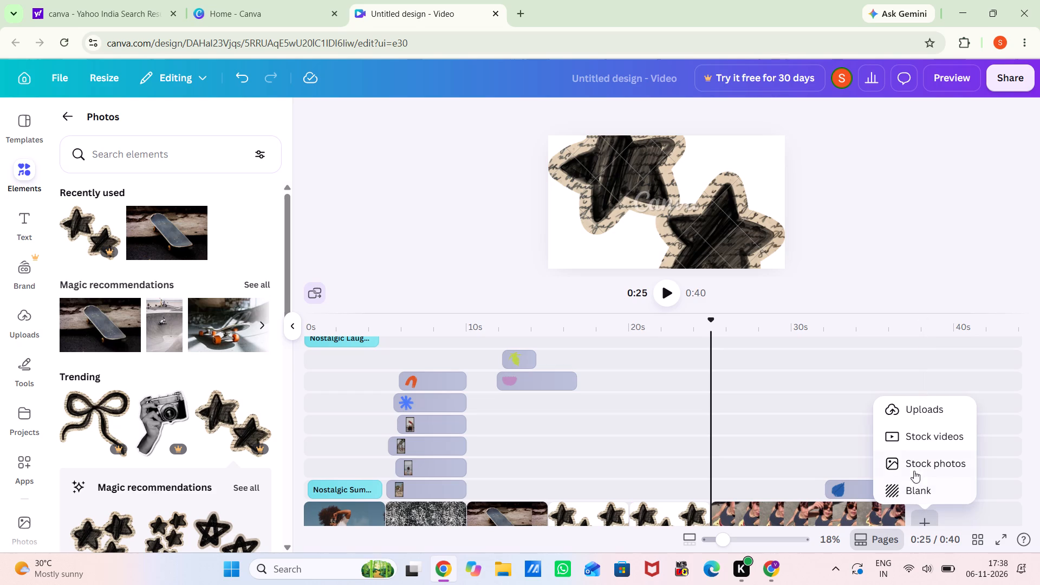
{"action": "left_click", "coordinate": [924, 408]}
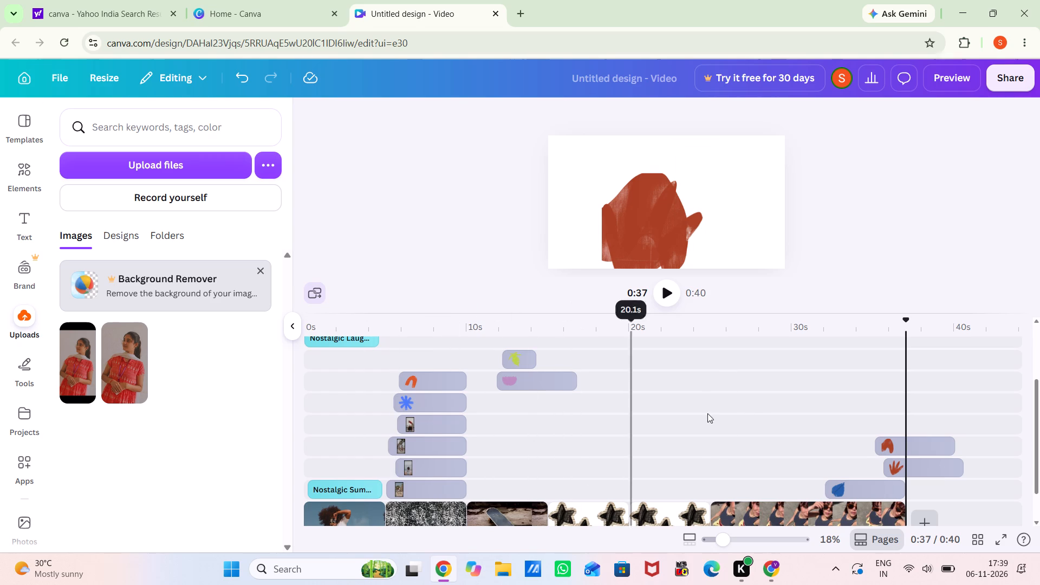
Examine the stars, skateboard and final clips, and the orange arch and blue flower graphics at about 7 s.
{"action": "left_click", "coordinate": [669, 381]}
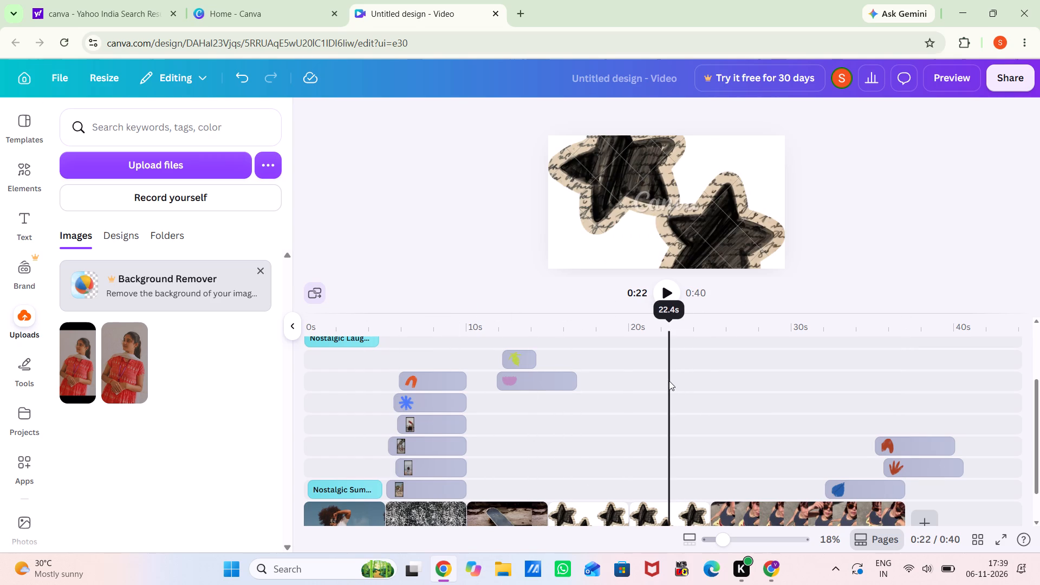
{"action": "left_click", "coordinate": [485, 373]}
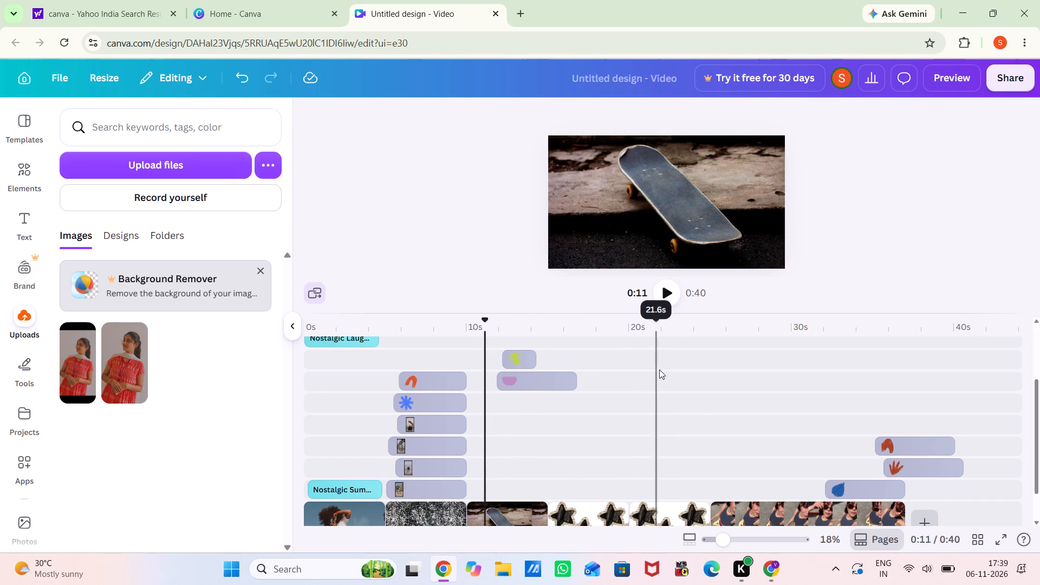
{"action": "left_click", "coordinate": [700, 363]}
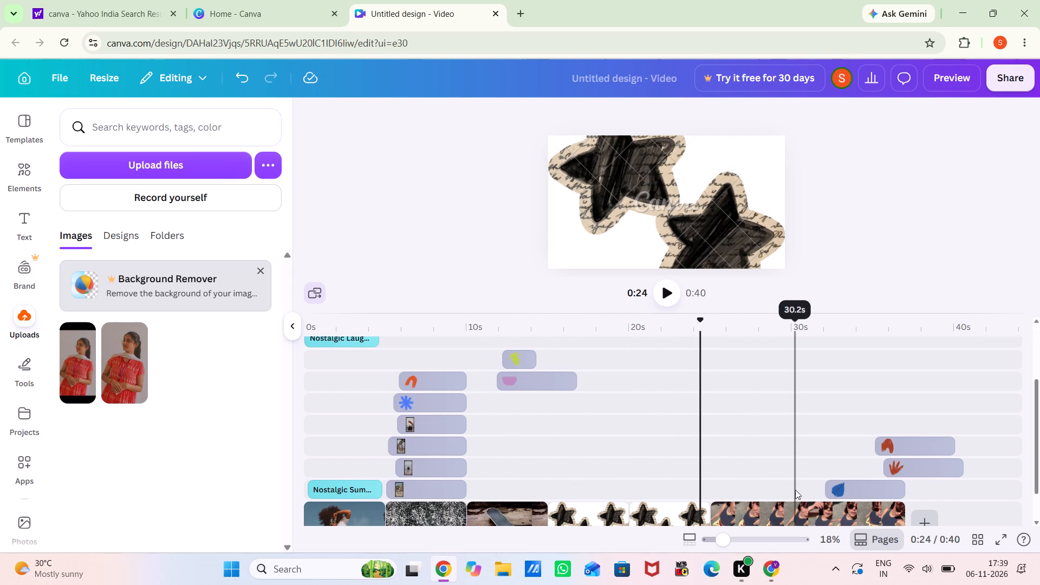
{"action": "left_click", "coordinate": [796, 509]}
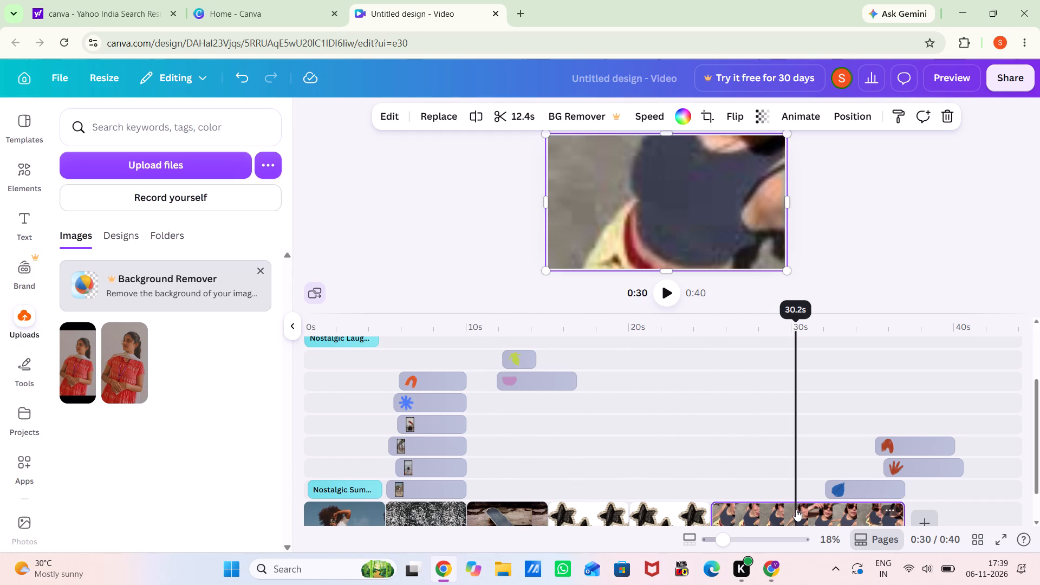
{"action": "left_click", "coordinate": [697, 519]}
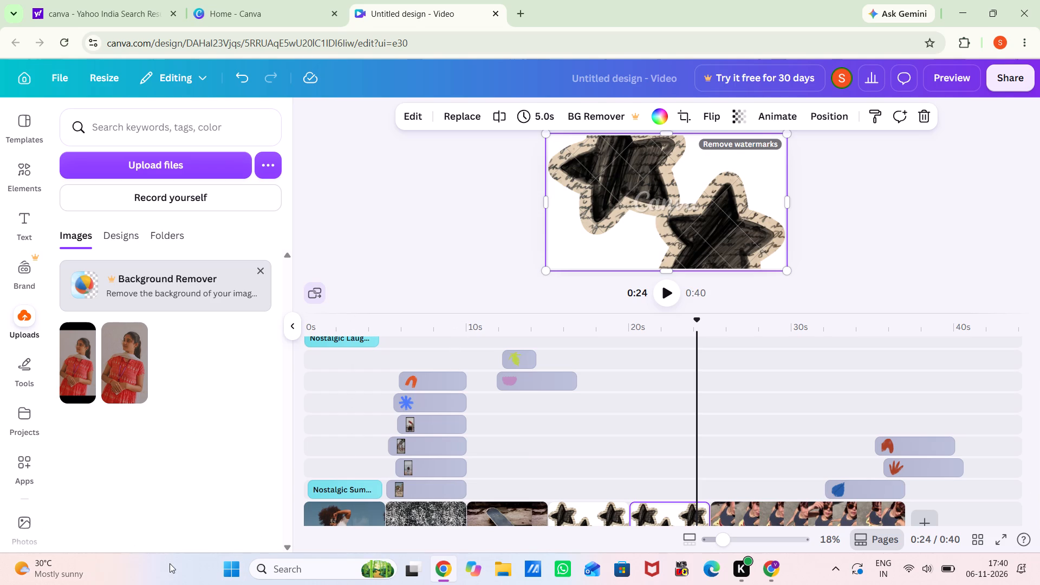
{"action": "left_click", "coordinate": [430, 388]}
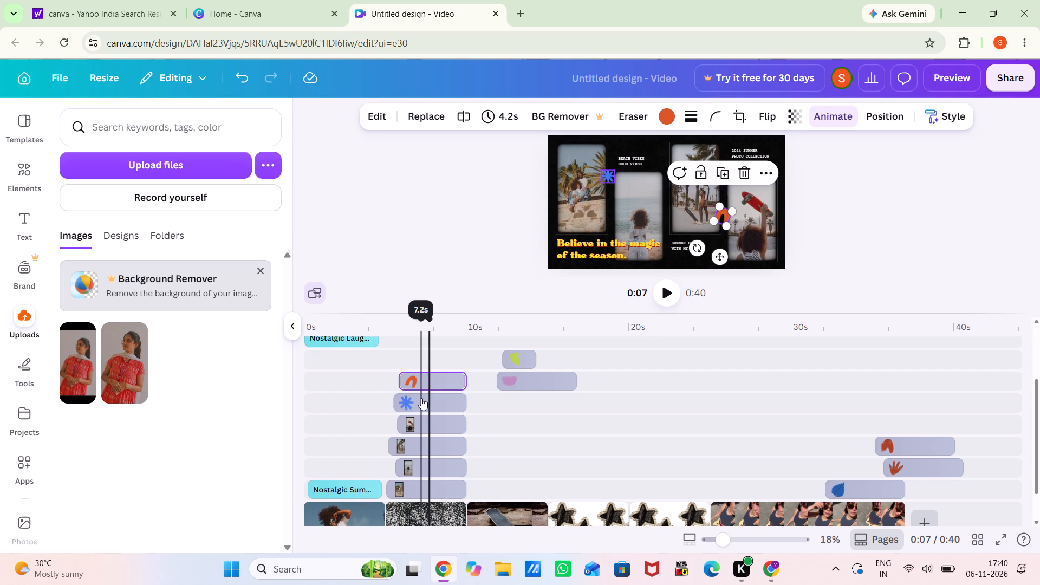
{"action": "left_click", "coordinate": [421, 398]}
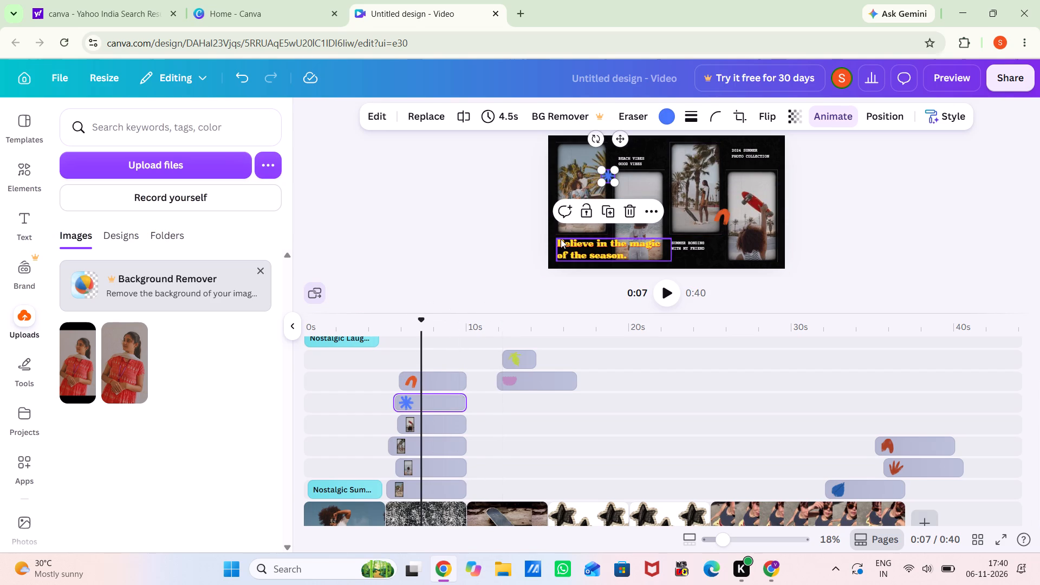
{"action": "left_click", "coordinate": [621, 136]}
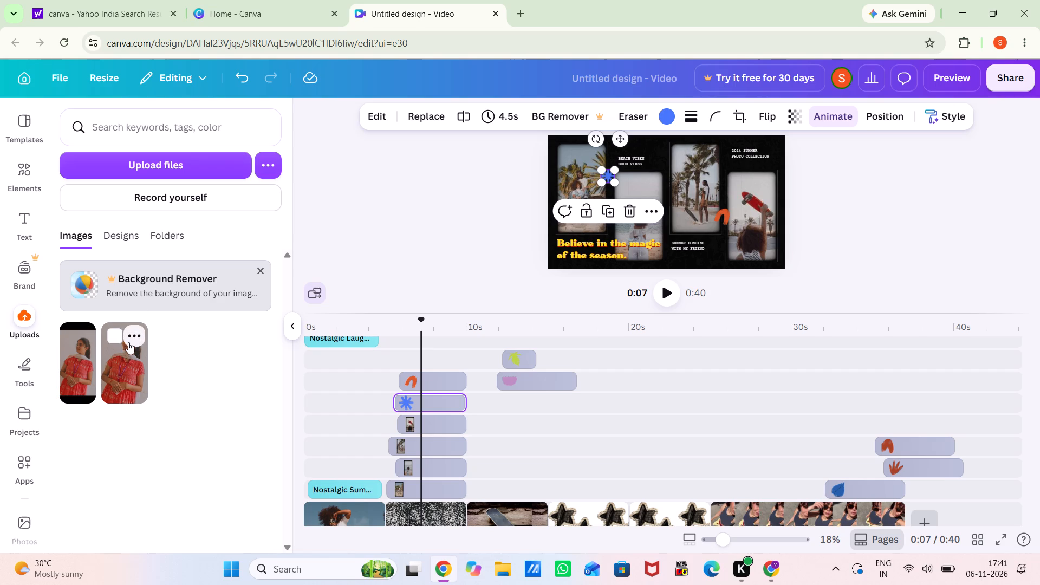
View the file options of the second uploaded image.
{"action": "left_click", "coordinate": [128, 340]}
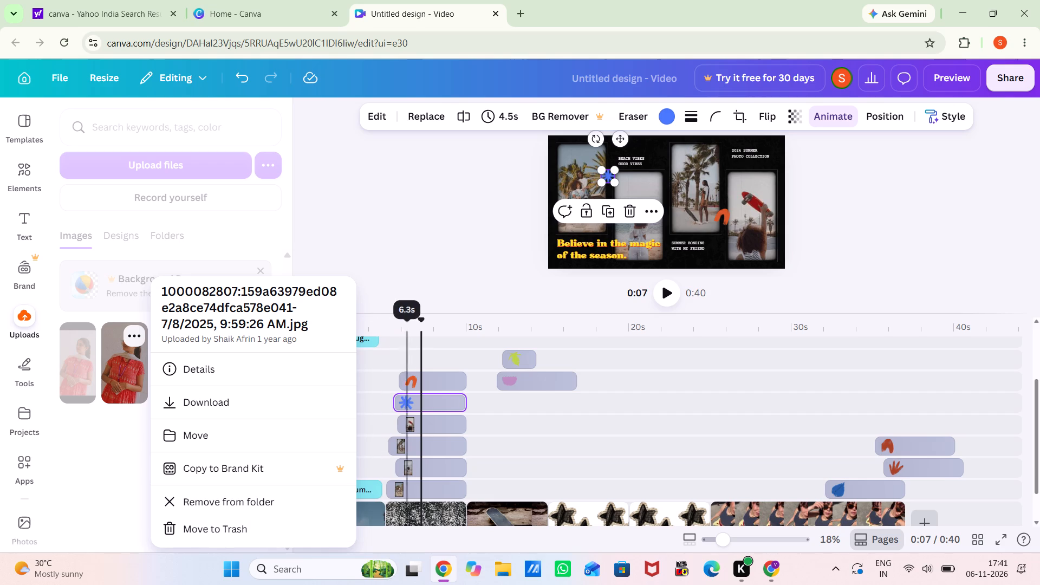
{"action": "left_click", "coordinate": [374, 232]}
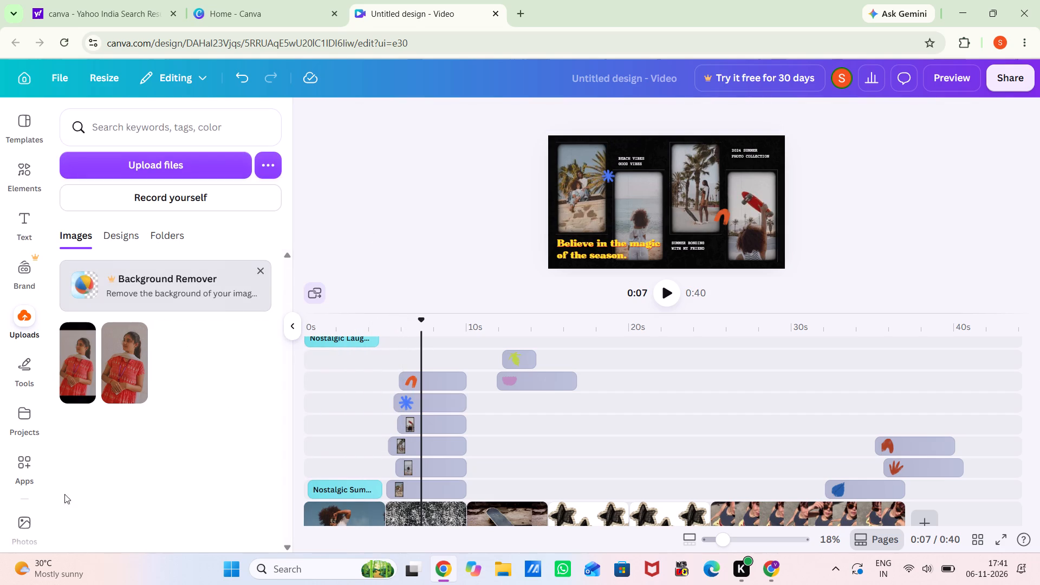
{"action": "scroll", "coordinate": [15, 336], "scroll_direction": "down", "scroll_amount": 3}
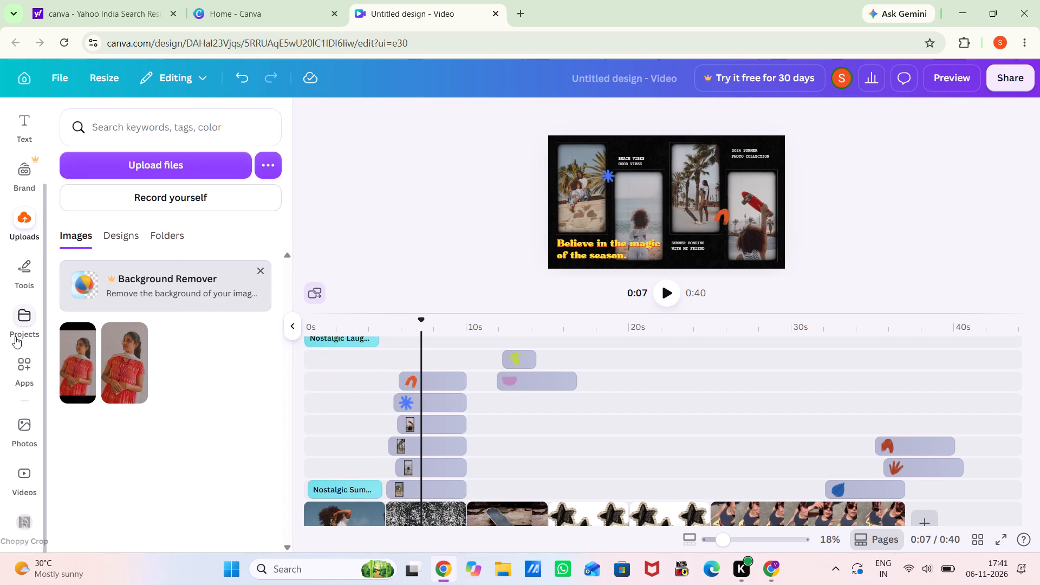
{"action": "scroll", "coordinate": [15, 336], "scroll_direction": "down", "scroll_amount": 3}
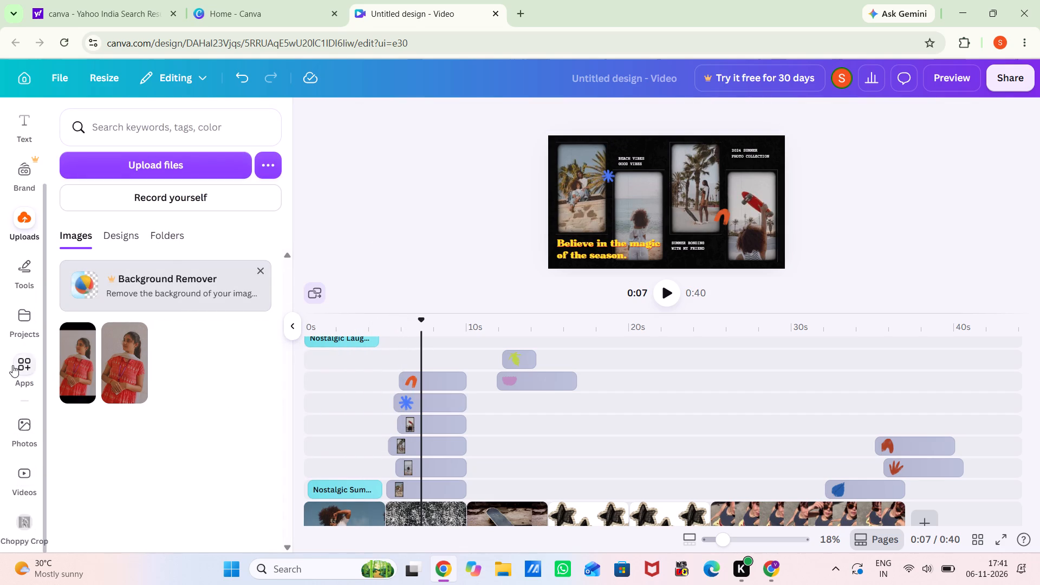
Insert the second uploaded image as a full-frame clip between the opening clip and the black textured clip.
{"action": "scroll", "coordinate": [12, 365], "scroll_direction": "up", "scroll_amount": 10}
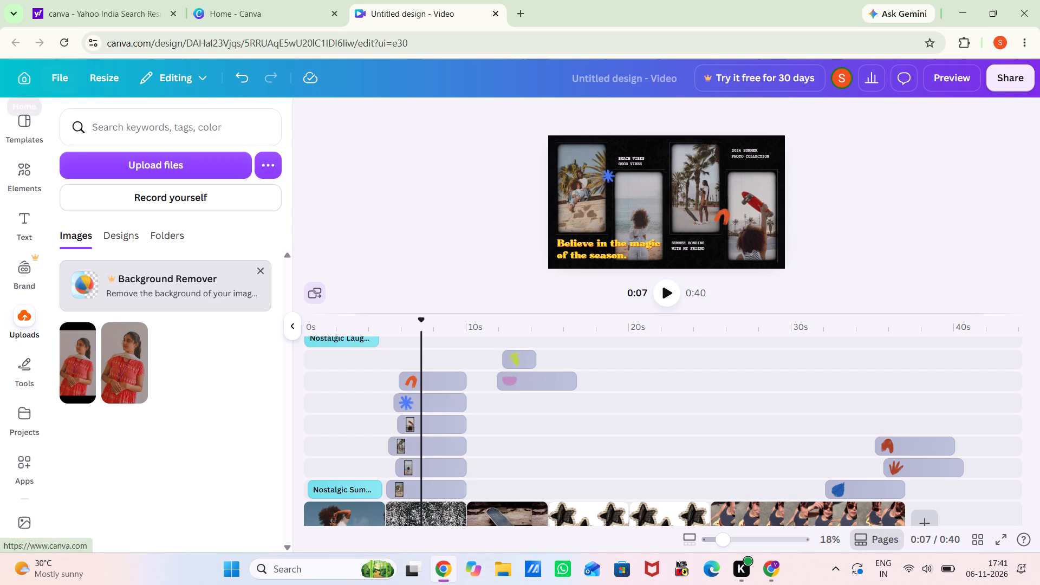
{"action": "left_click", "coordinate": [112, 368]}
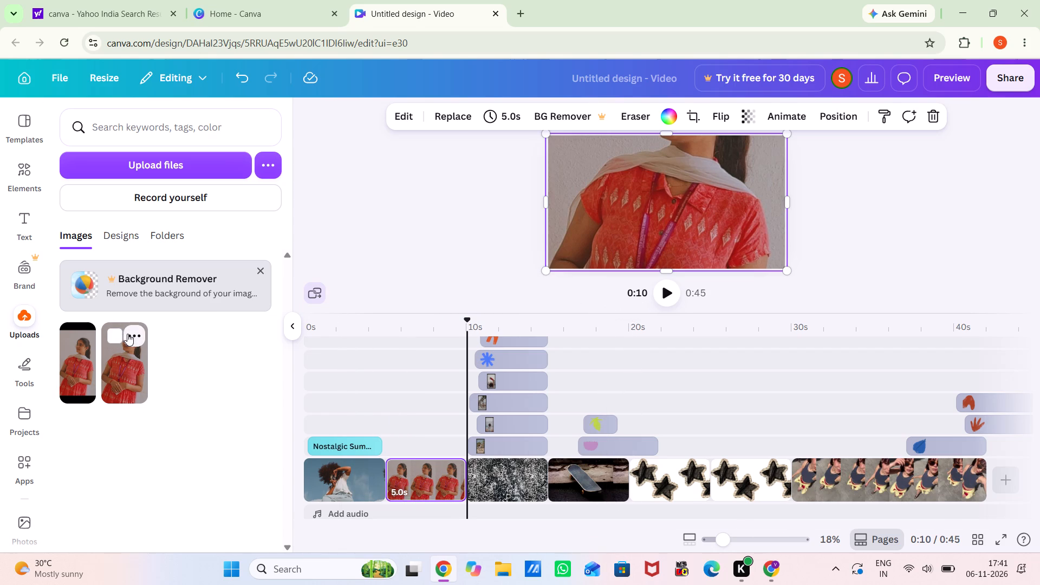
Move both uploaded images to the trash, starting with the second one.
{"action": "left_click", "coordinate": [127, 334]}
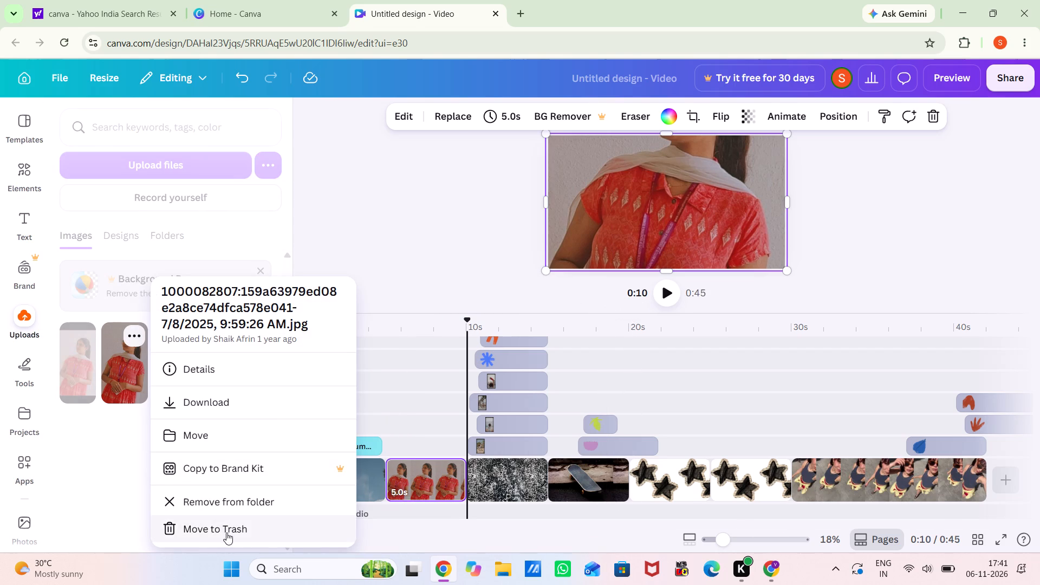
{"action": "left_click", "coordinate": [226, 532]}
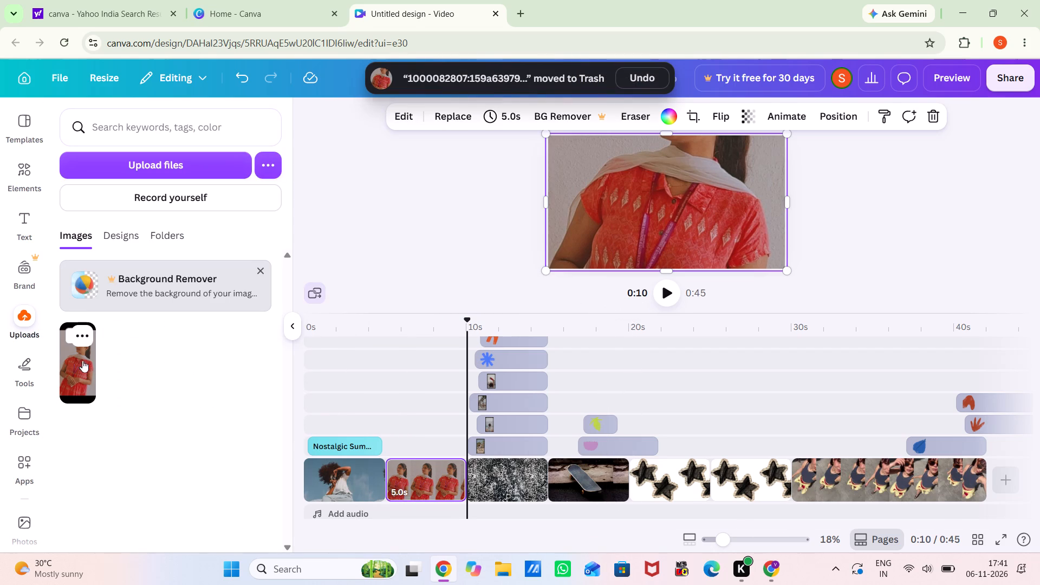
{"action": "left_click", "coordinate": [82, 330]}
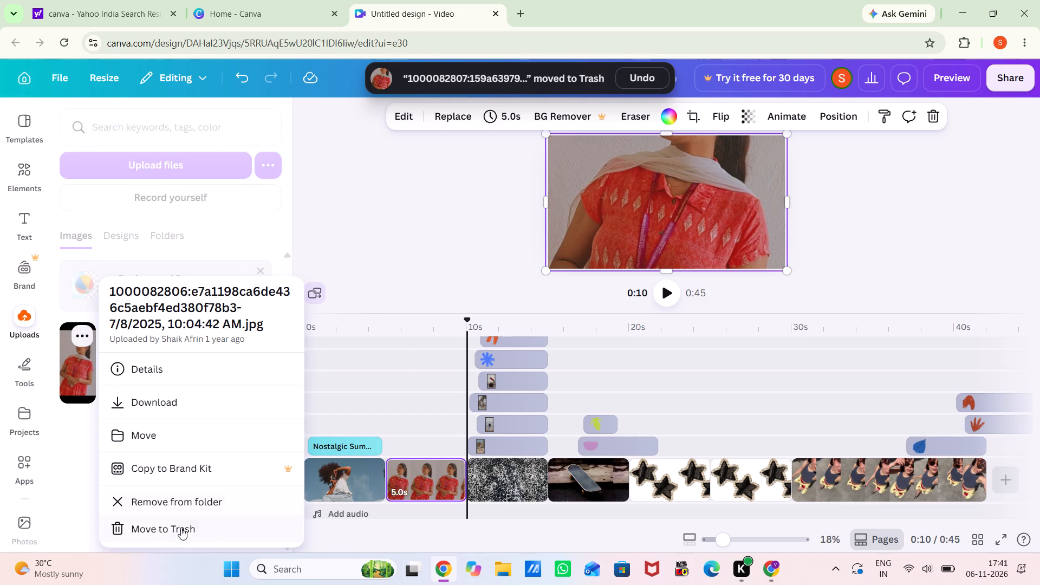
{"action": "left_click", "coordinate": [185, 532]}
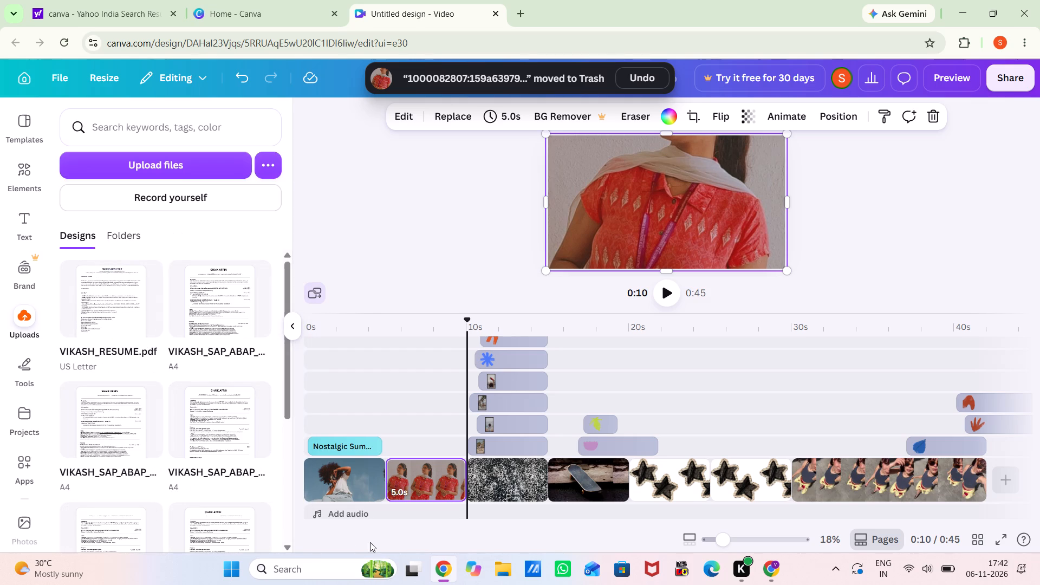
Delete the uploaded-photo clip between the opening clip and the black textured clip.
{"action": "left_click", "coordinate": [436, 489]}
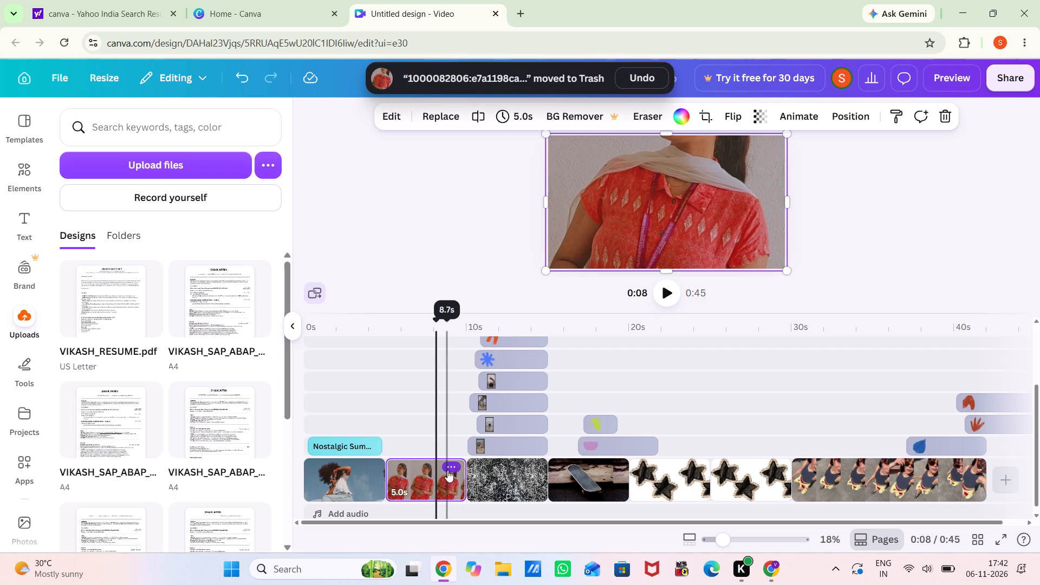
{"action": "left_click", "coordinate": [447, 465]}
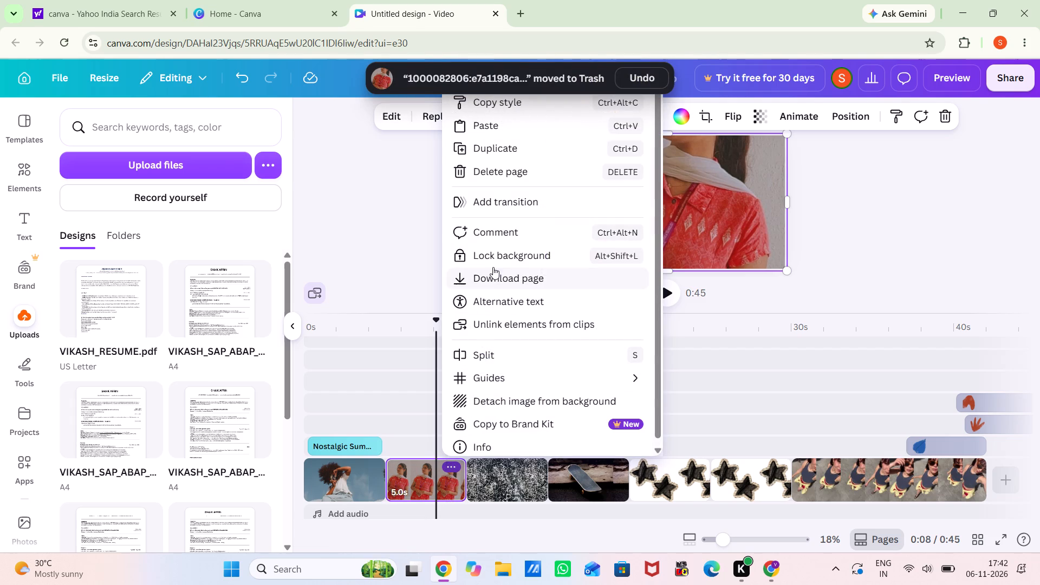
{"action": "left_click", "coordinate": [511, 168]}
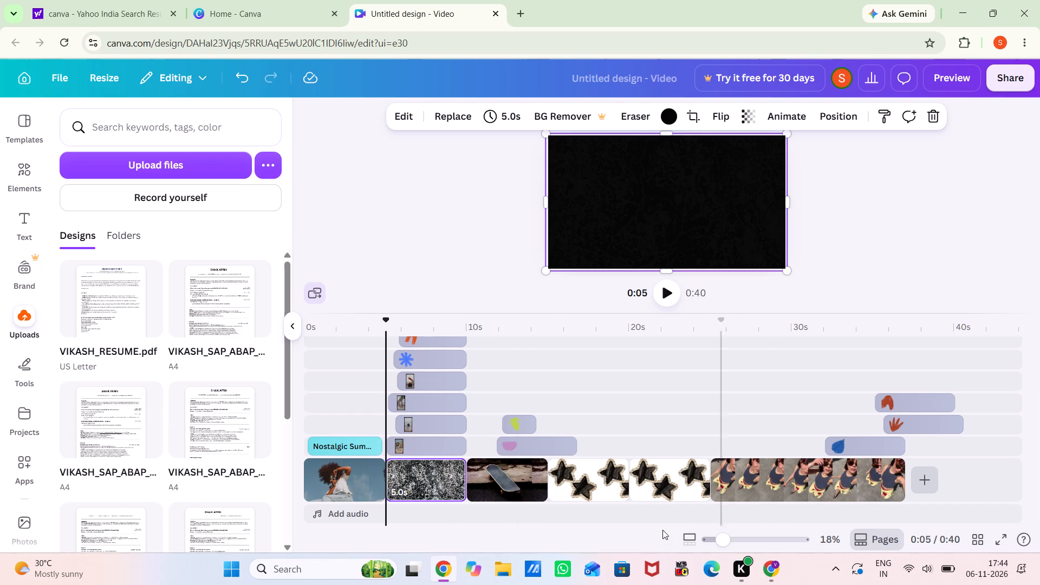
Play back the video from the second stars clip, from the beginning and from the skateboard clip to review the sequence.
{"action": "left_click", "coordinate": [675, 498]}
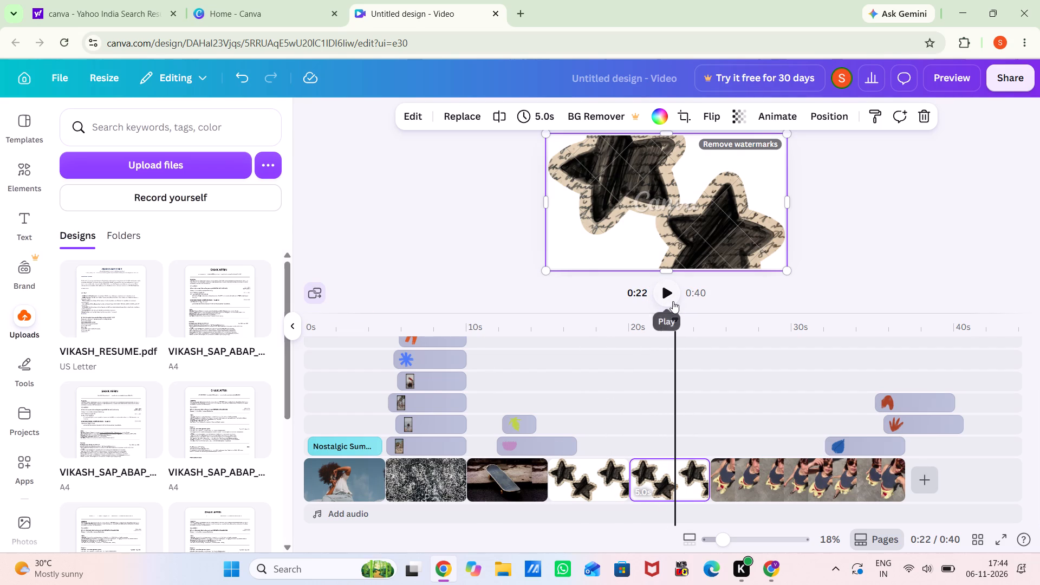
{"action": "left_click", "coordinate": [660, 291]}
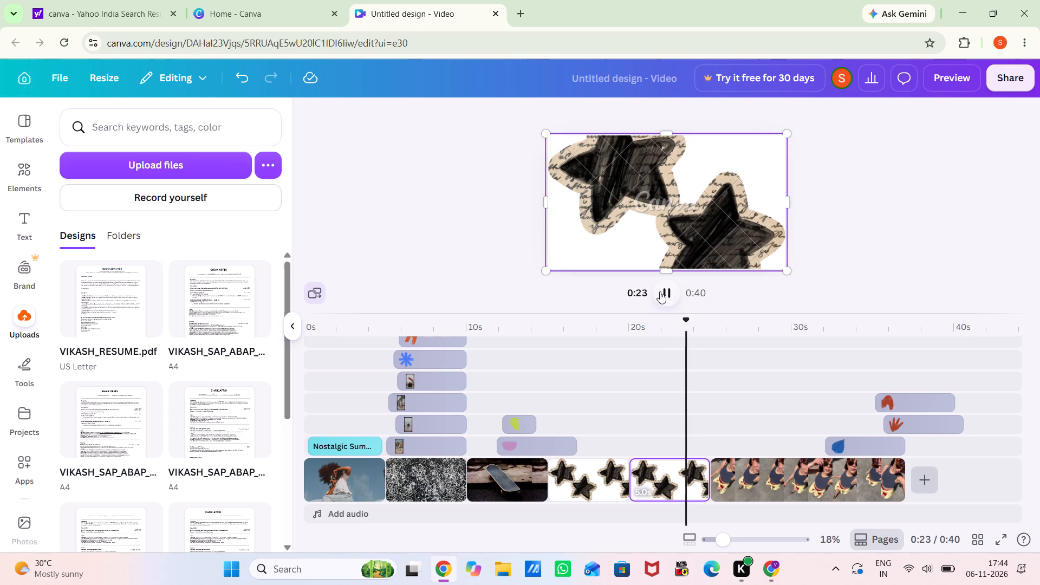
{"action": "left_click", "coordinate": [346, 381]}
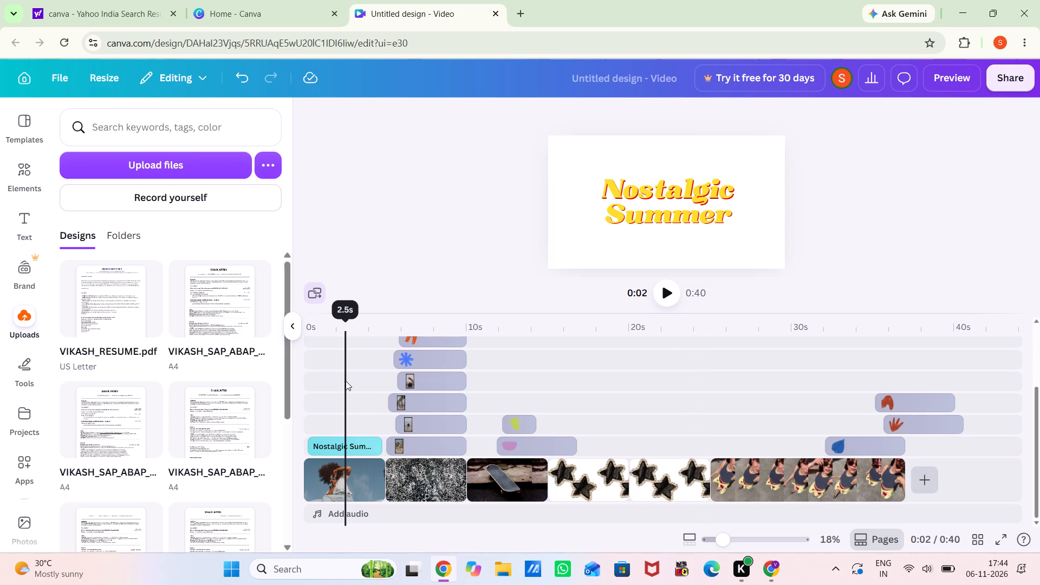
{"action": "left_click", "coordinate": [311, 368]}
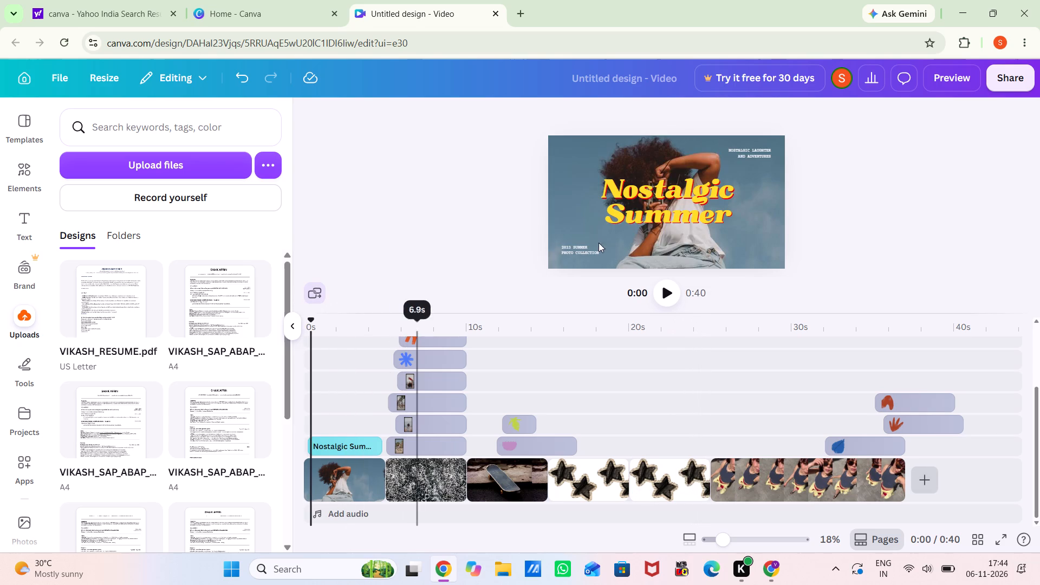
{"action": "left_click", "coordinate": [669, 294]}
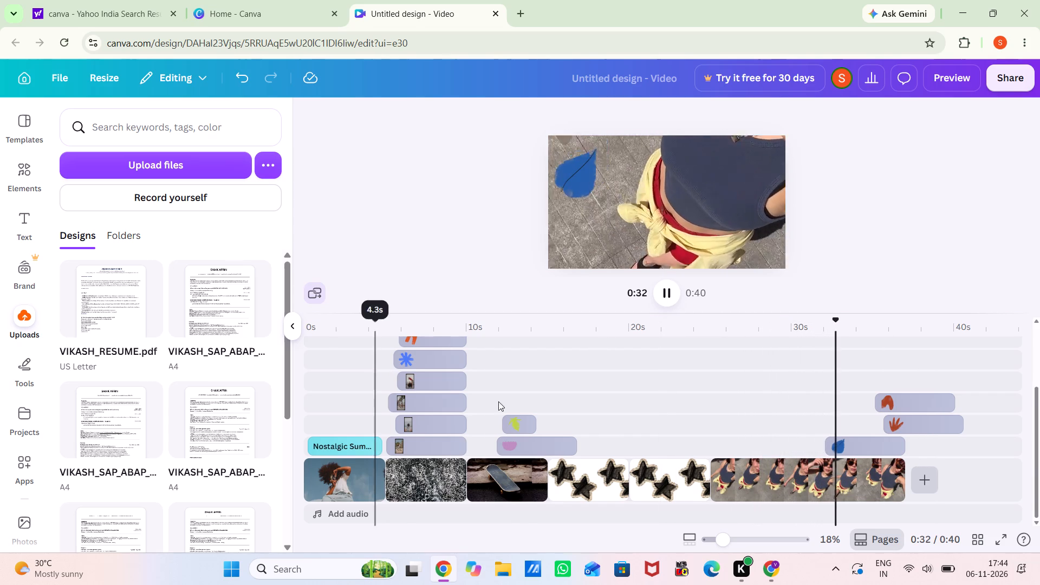
{"action": "left_click", "coordinate": [531, 460]}
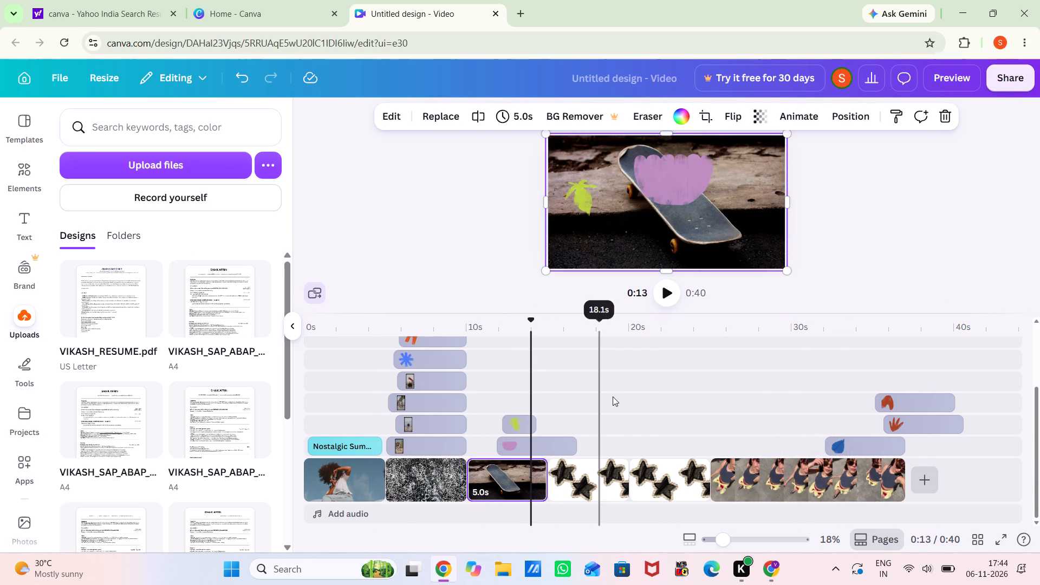
{"action": "left_click", "coordinate": [668, 296]}
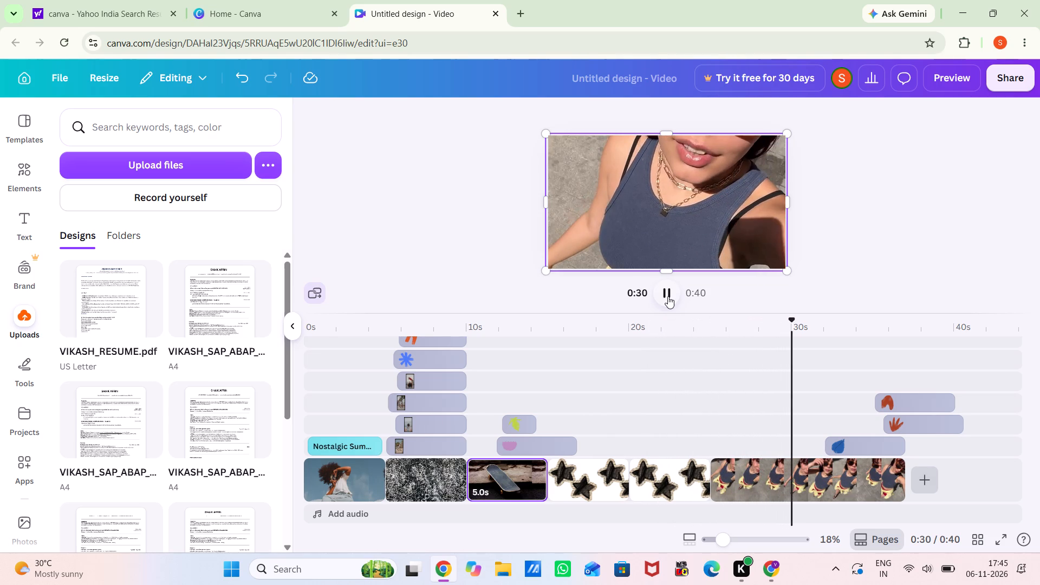
{"action": "left_click", "coordinate": [696, 388]}
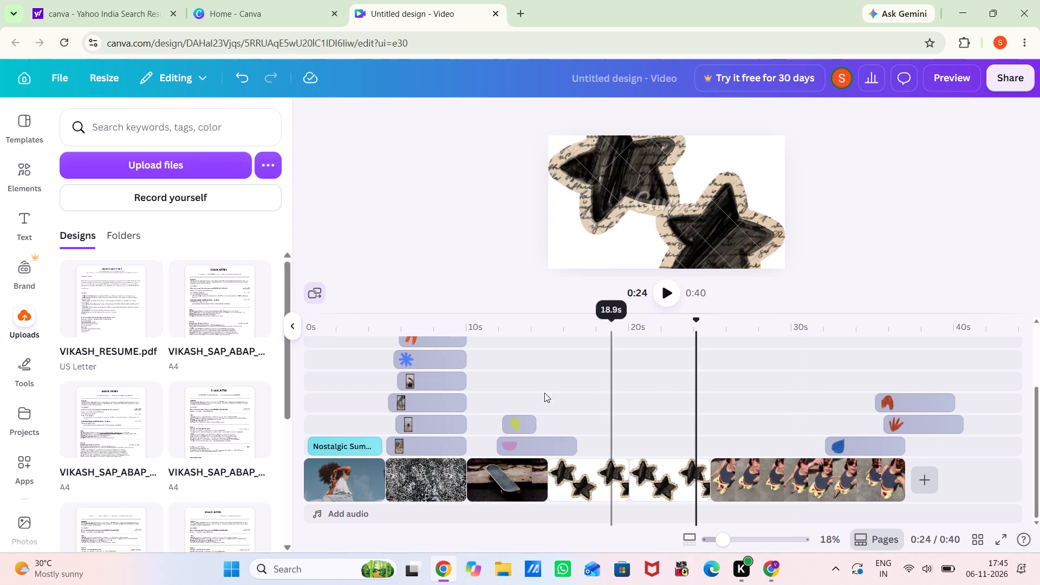
{"action": "left_click", "coordinate": [499, 413]}
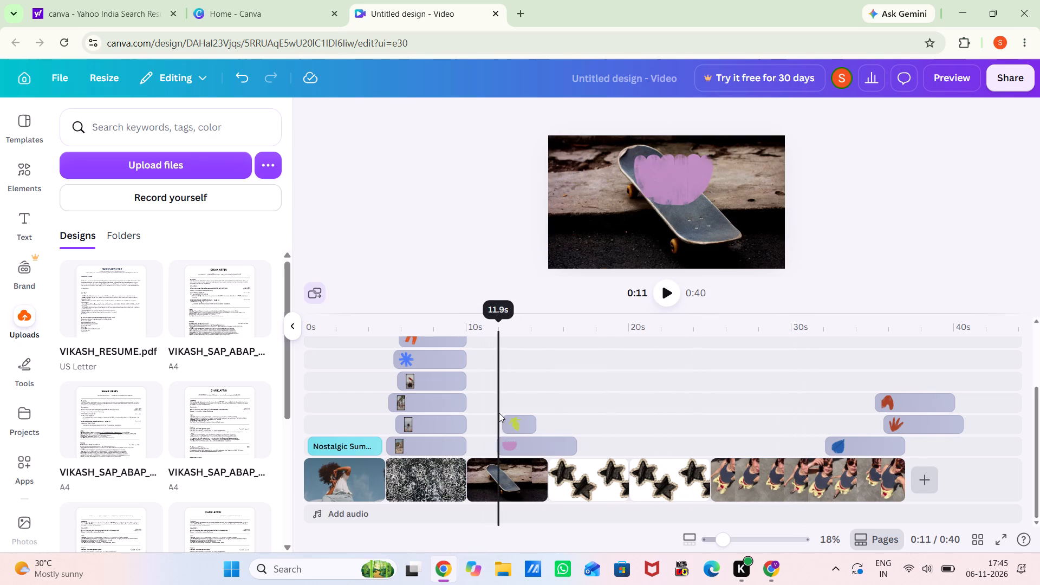
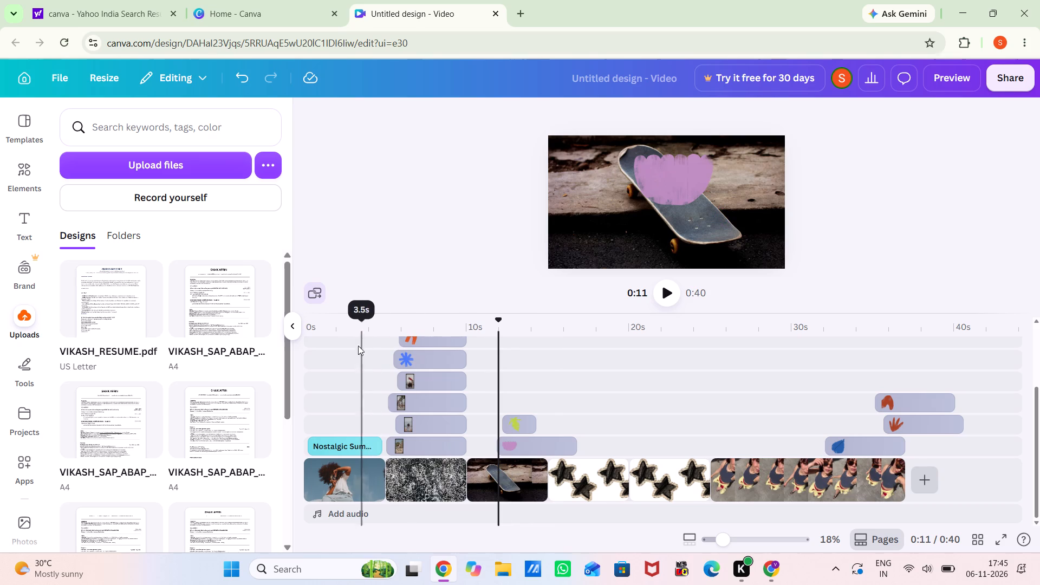
Insert the yellow flower field photo twice as full-frame clips directly after the skateboard clip.
{"action": "left_click", "coordinate": [326, 334]}
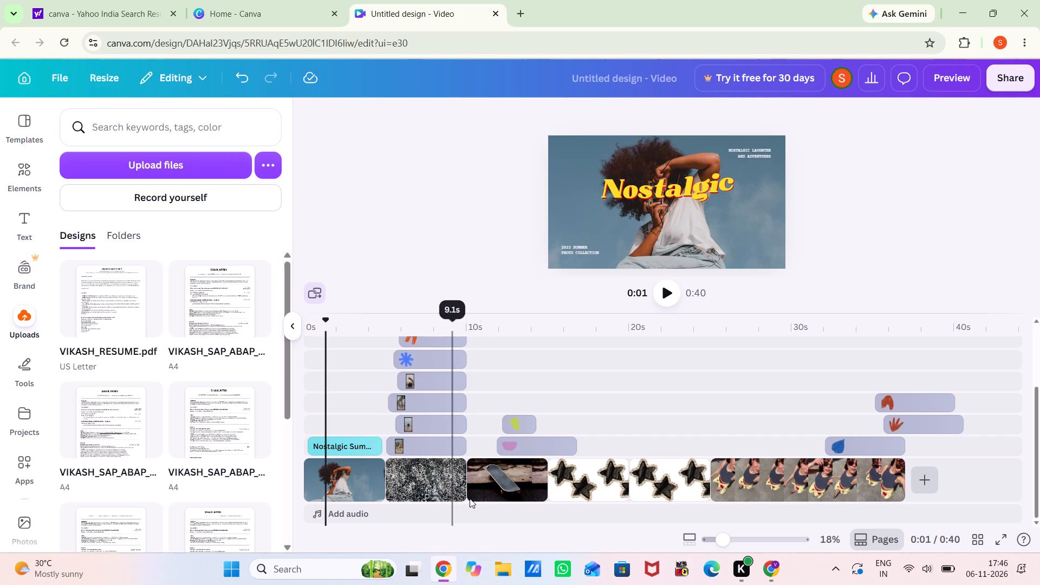
{"action": "left_click", "coordinate": [509, 463]}
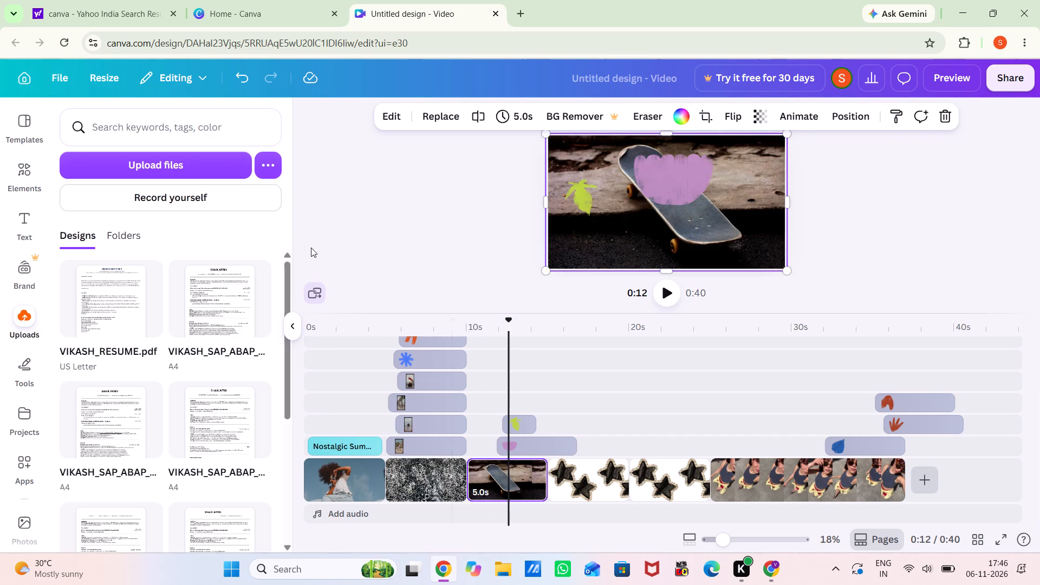
{"action": "left_click", "coordinate": [39, 124]}
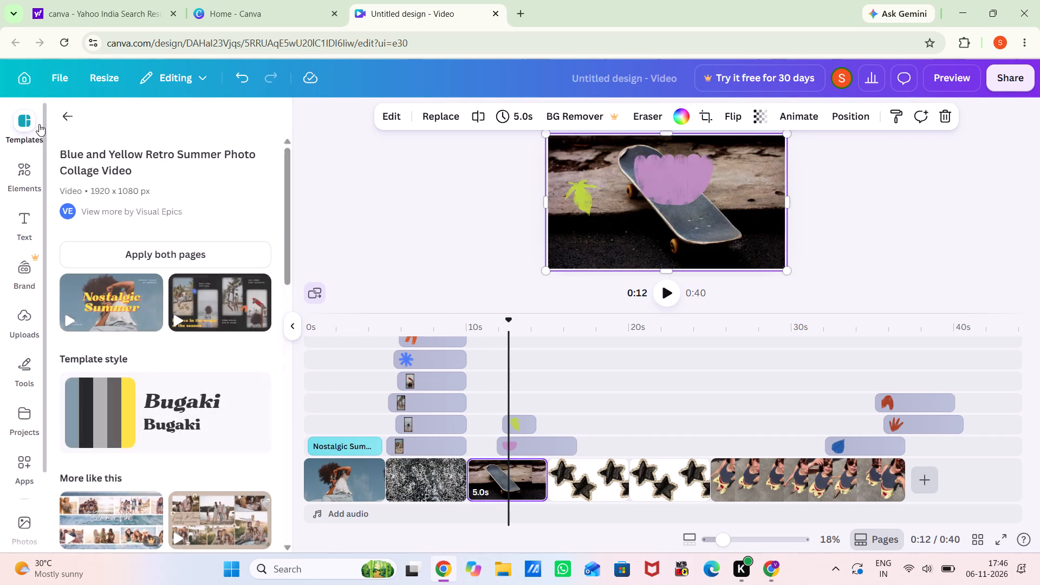
{"action": "left_click", "coordinate": [22, 190]}
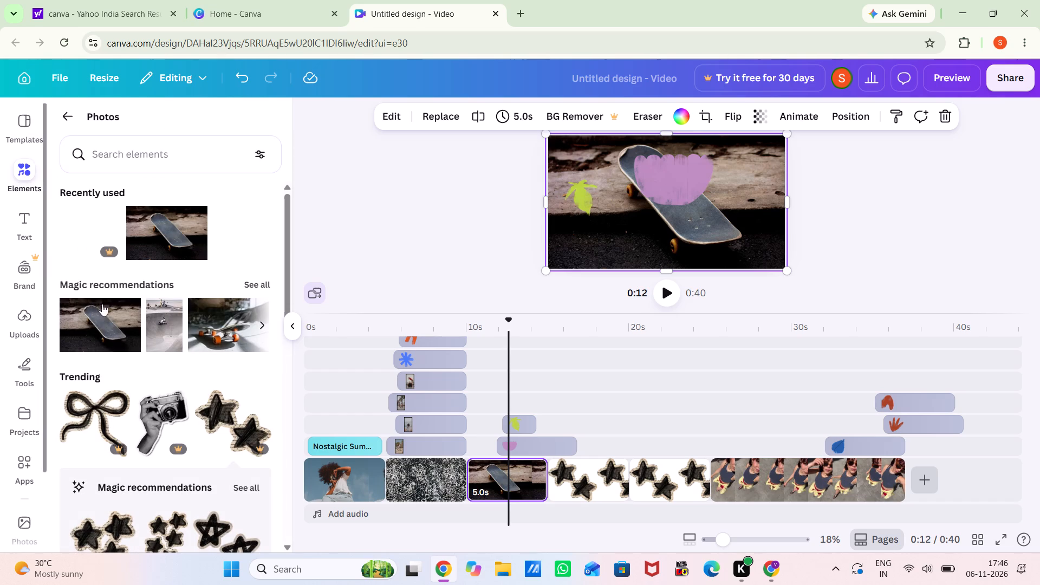
{"action": "scroll", "coordinate": [152, 463], "scroll_direction": "down", "scroll_amount": 4}
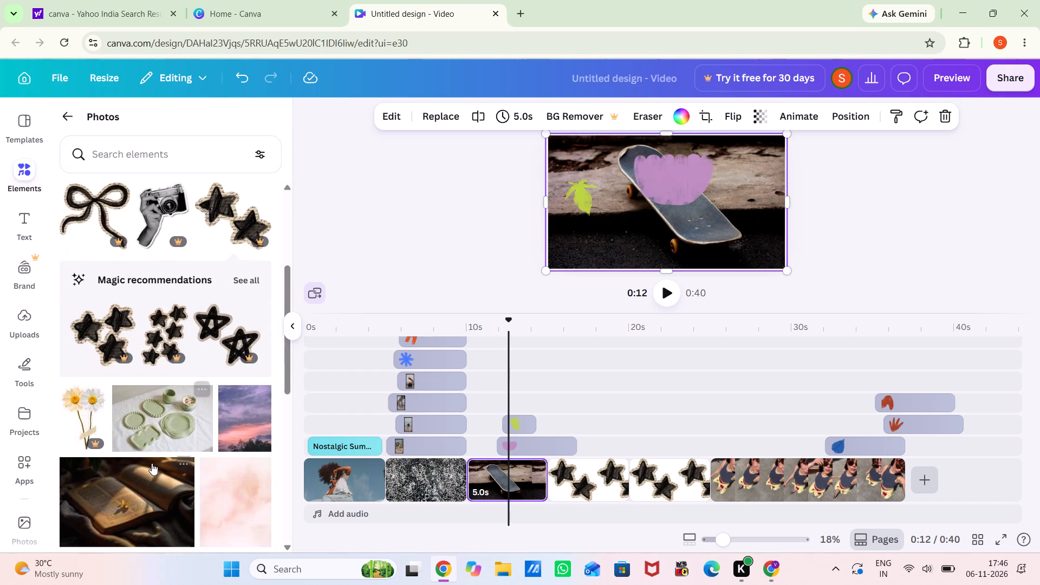
{"action": "scroll", "coordinate": [152, 463], "scroll_direction": "down", "scroll_amount": 2}
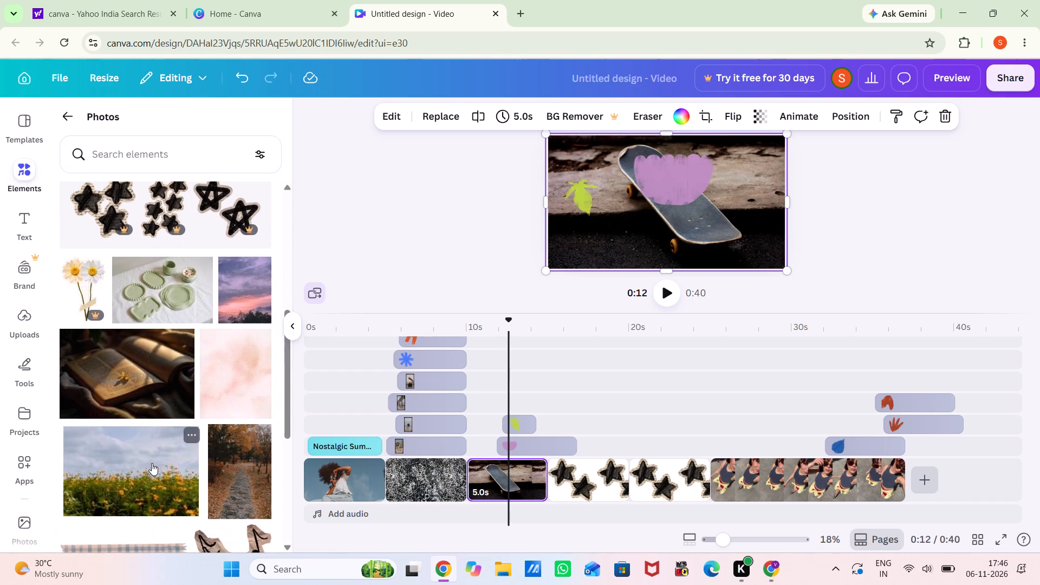
{"action": "scroll", "coordinate": [152, 463], "scroll_direction": "down", "scroll_amount": 1}
{"action": "left_click", "coordinate": [138, 307]}
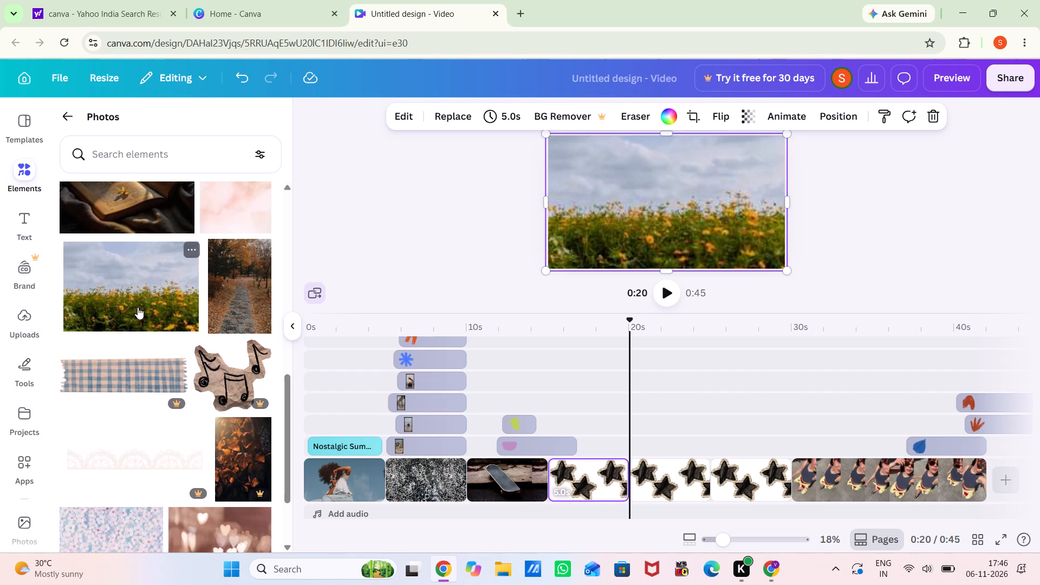
{"action": "left_click", "coordinate": [138, 307]}
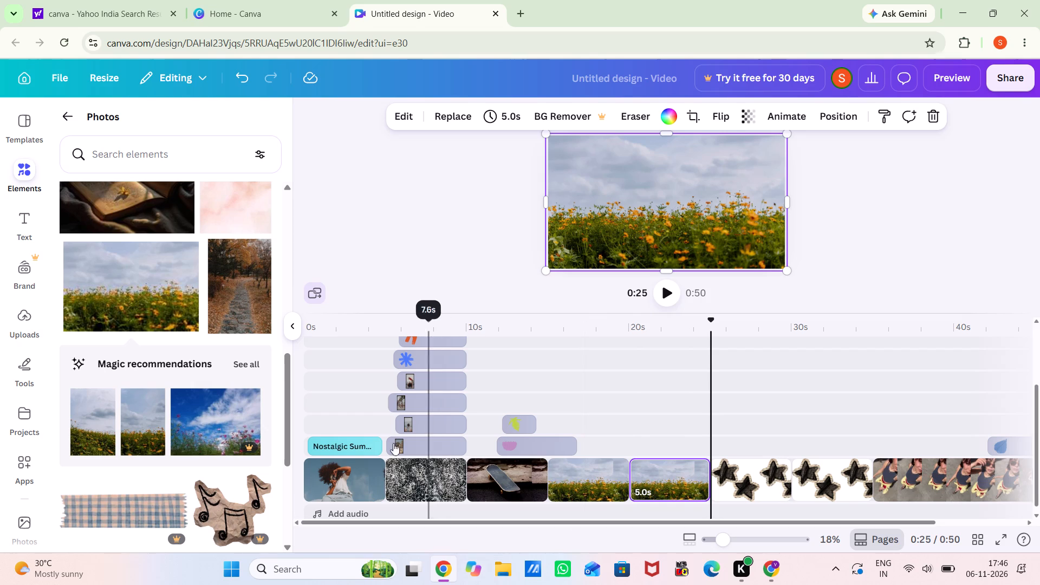
Insert the recommended blue-sky photo with pink flowers as a clip after the second flower field clip.
{"action": "left_click", "coordinate": [233, 402]}
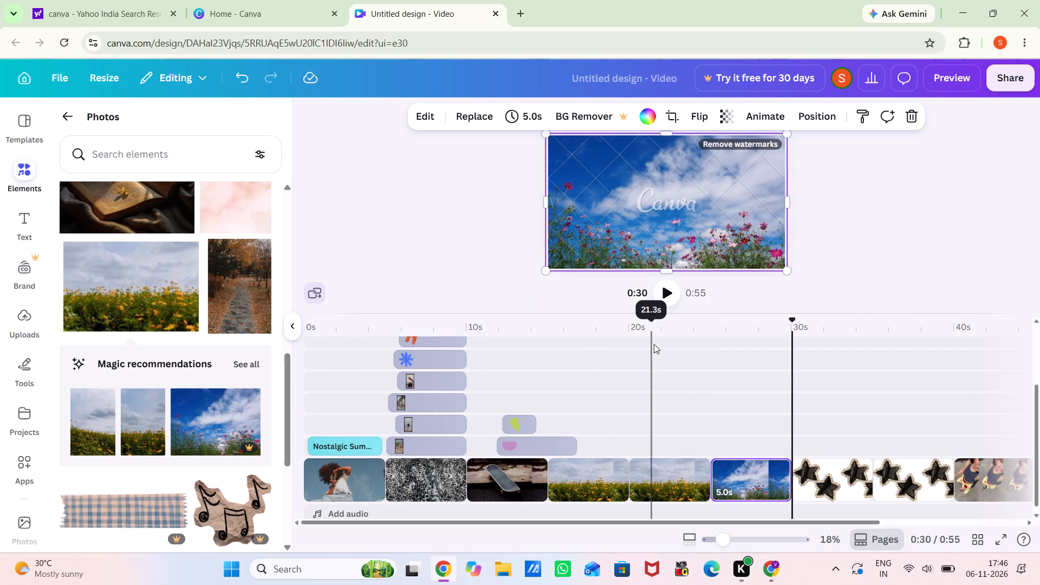
Play back the video from the end of the blue-sky clip to review the stars clips.
{"action": "left_click", "coordinate": [666, 292]}
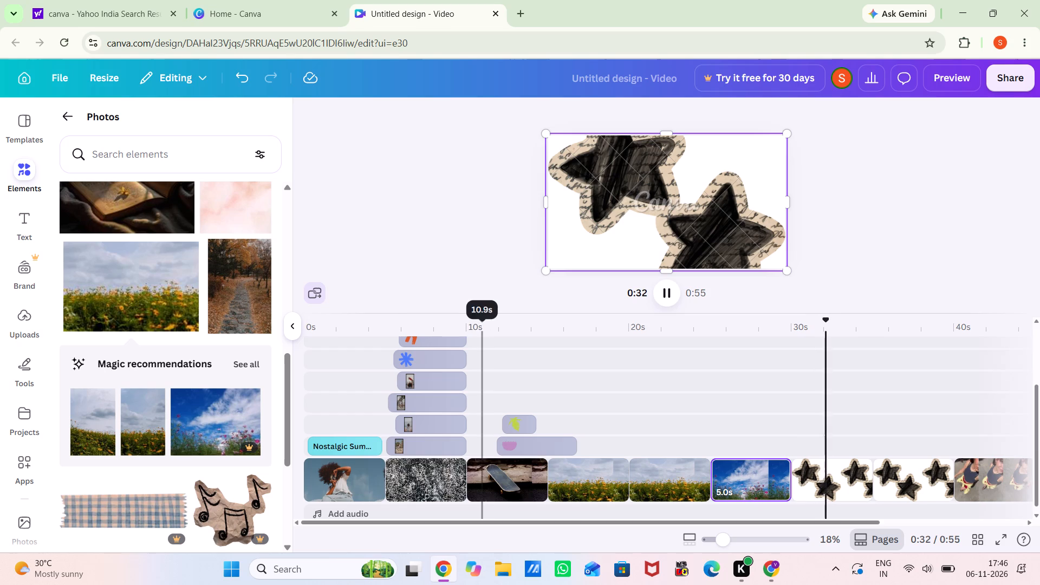
Insert the yellow flower field photo as a full-frame clip before the Nostalgic Summer opening clip.
{"action": "left_click", "coordinate": [344, 348]}
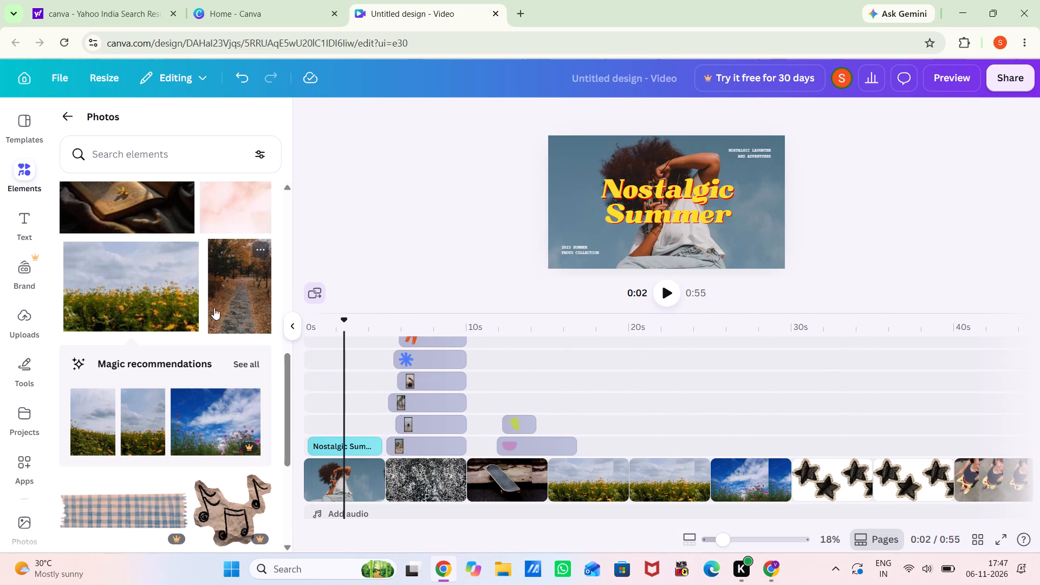
{"action": "left_click", "coordinate": [158, 301]}
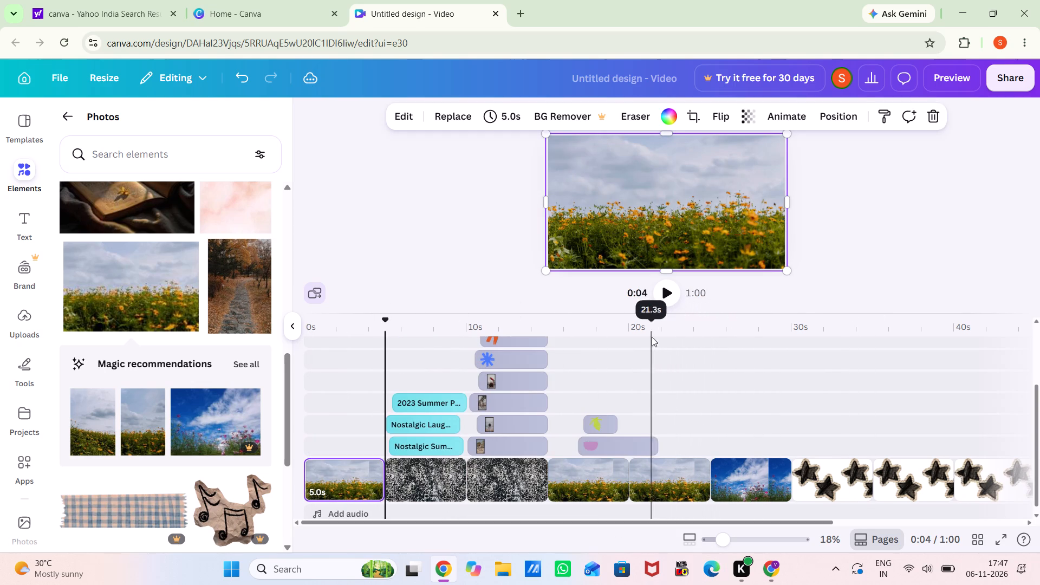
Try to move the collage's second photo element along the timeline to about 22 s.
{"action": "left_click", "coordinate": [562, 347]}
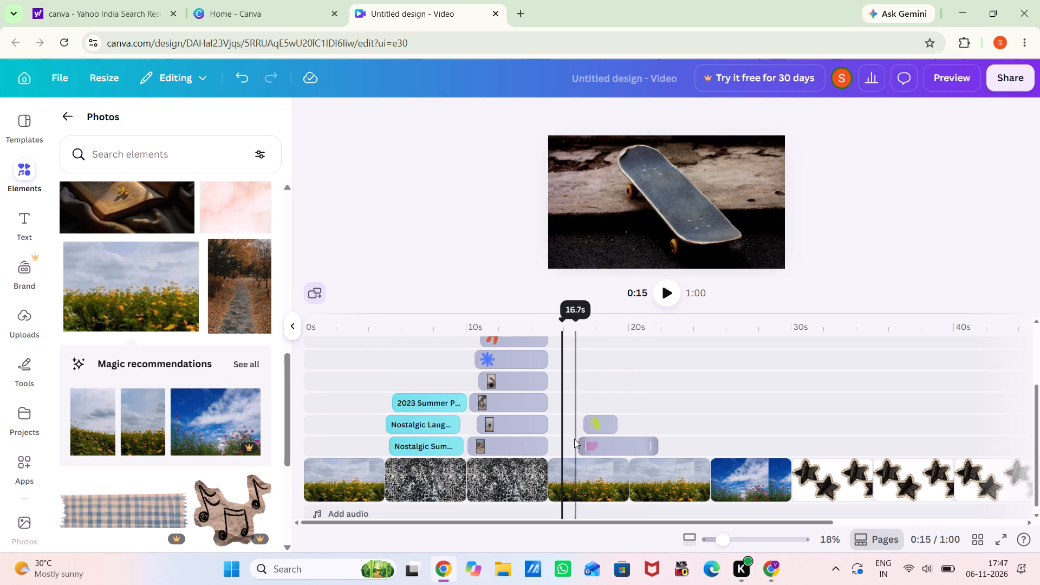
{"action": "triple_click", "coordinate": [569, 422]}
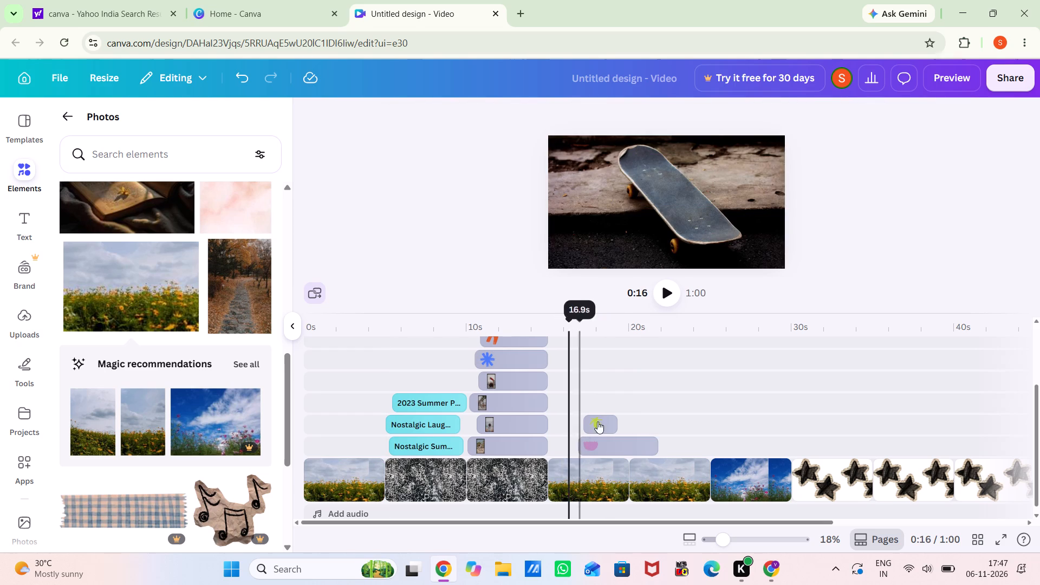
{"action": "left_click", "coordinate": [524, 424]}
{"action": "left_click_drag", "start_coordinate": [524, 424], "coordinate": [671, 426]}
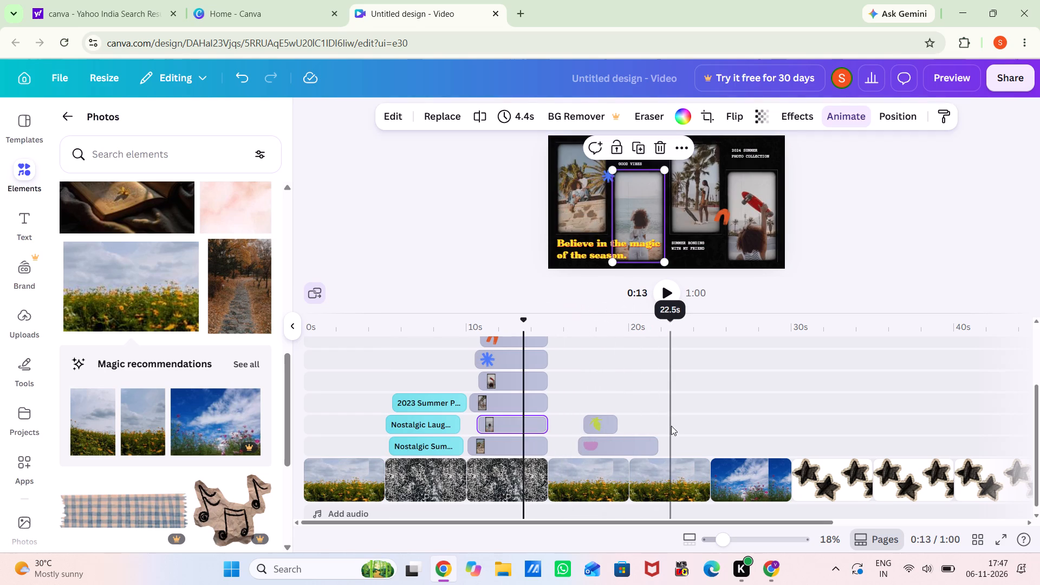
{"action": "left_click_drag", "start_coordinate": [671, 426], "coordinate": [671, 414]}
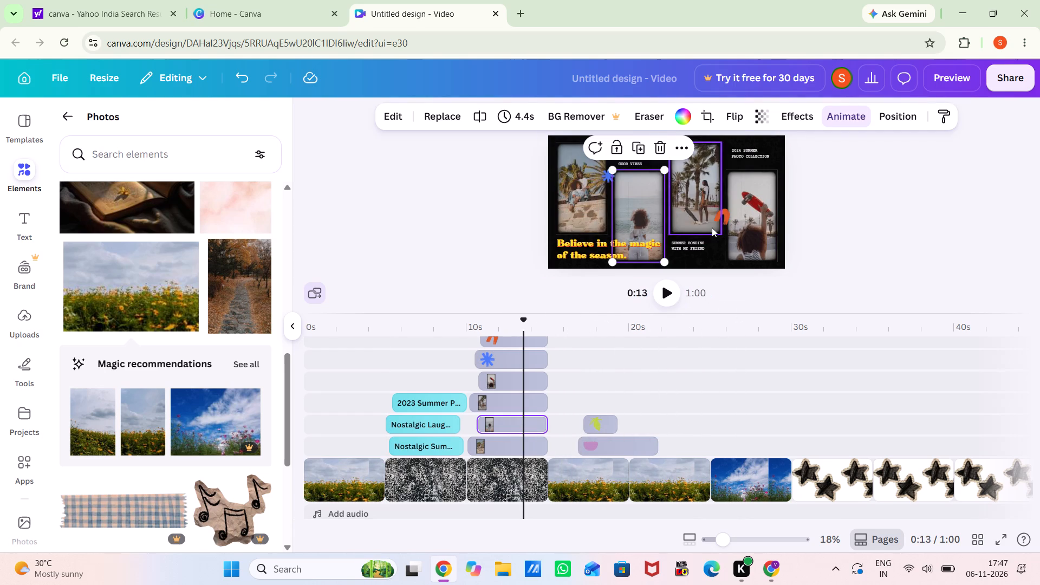
Insert the autumn path photo as a full-frame clip between the black textured clip and the skateboard clip.
{"action": "left_click", "coordinate": [712, 227]}
{"action": "left_click", "coordinate": [712, 227]}
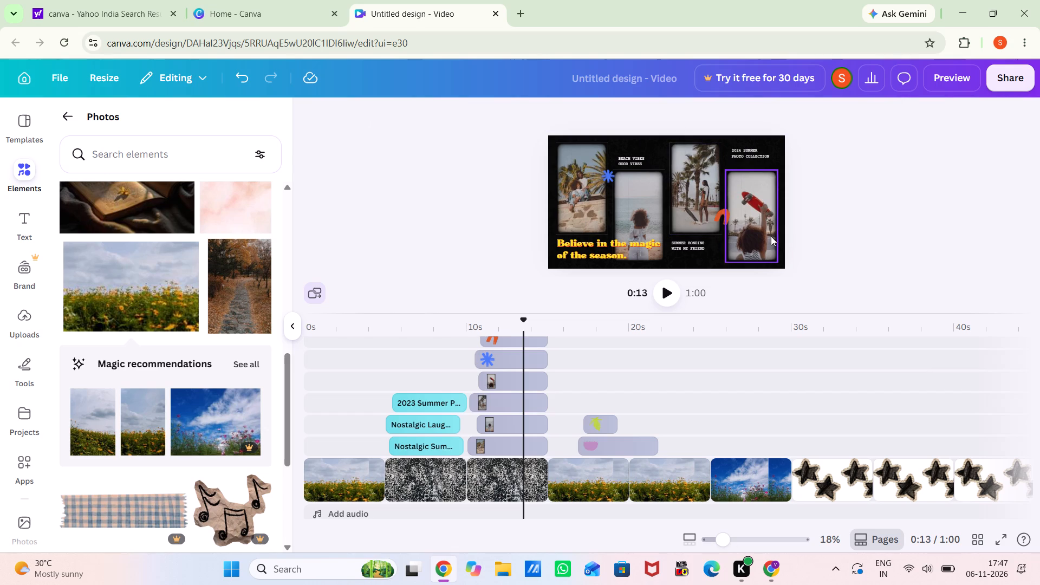
{"action": "double_click", "coordinate": [774, 237]}
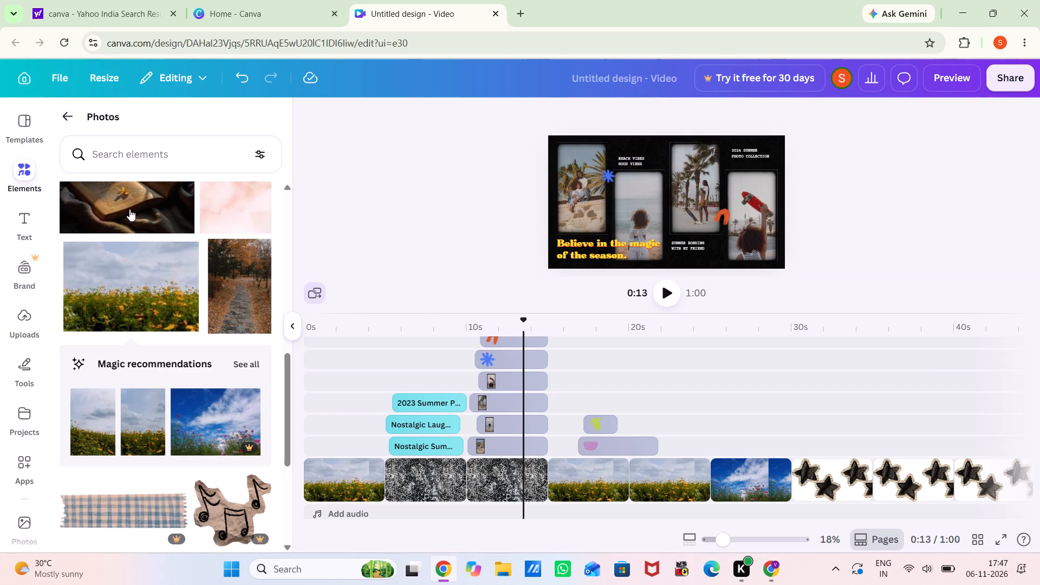
{"action": "left_click", "coordinate": [226, 280]}
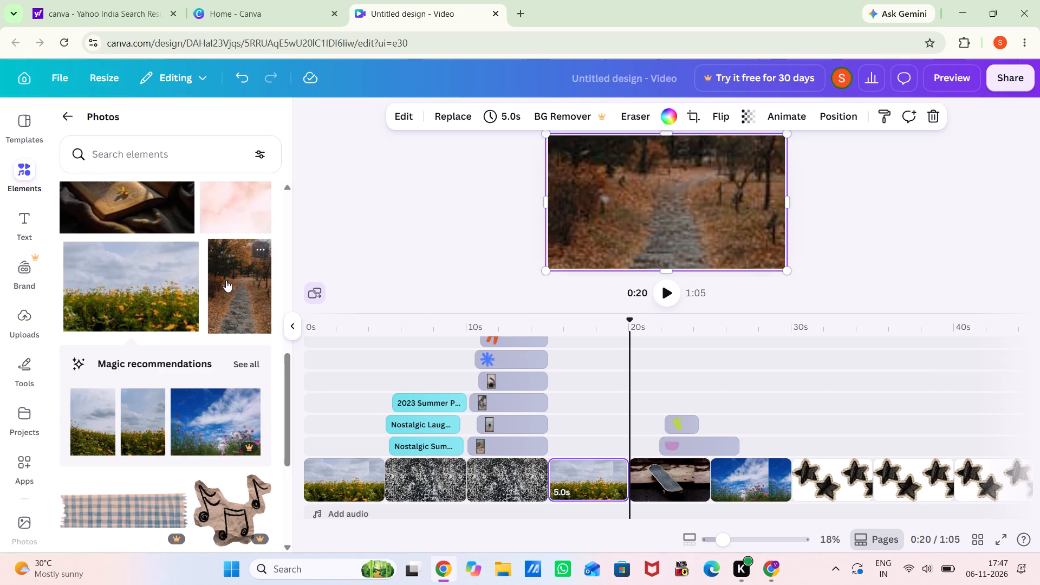
Insert the blue gingham tape image as a clip between the last flower field clip and the blue-sky clip.
{"action": "left_click", "coordinate": [848, 473]}
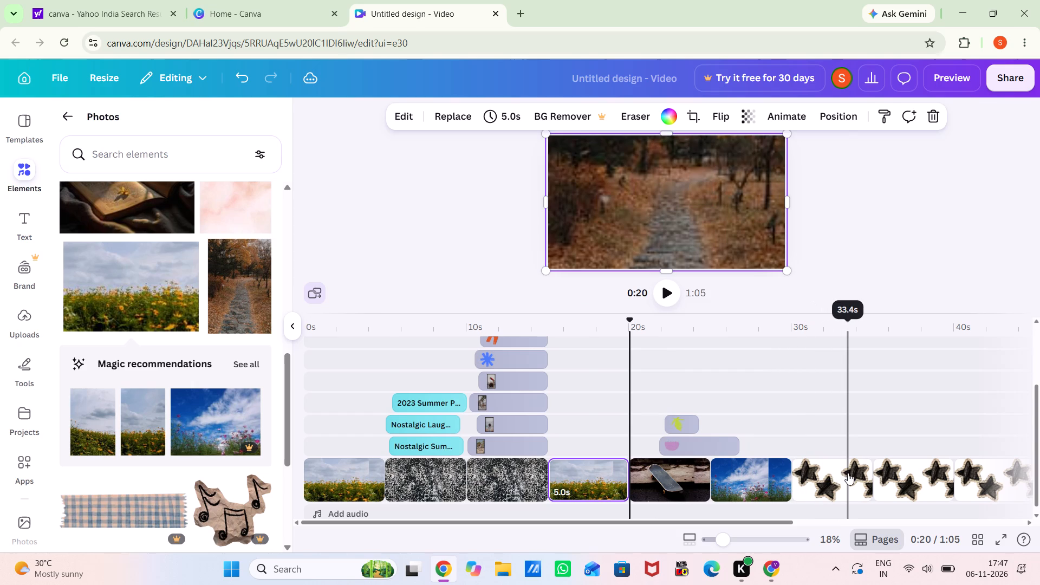
{"action": "left_click", "coordinate": [856, 464]}
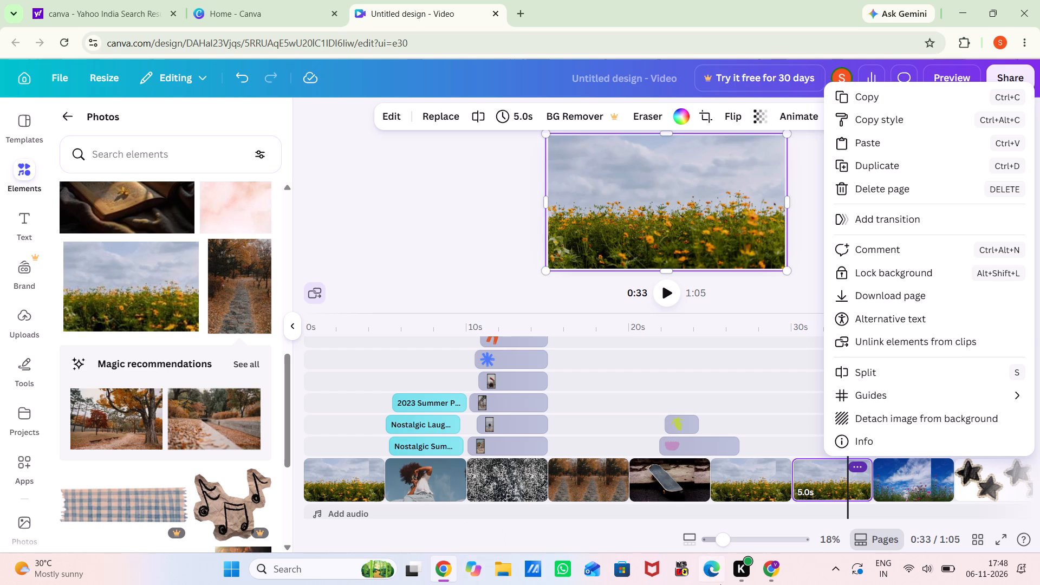
{"action": "left_click", "coordinate": [616, 419]}
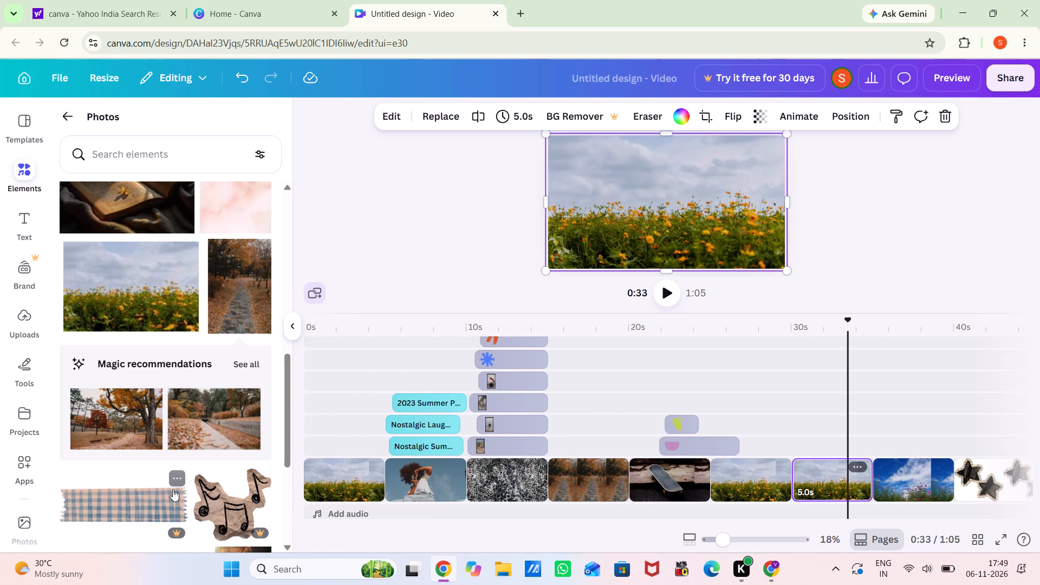
{"action": "left_click", "coordinate": [157, 495]}
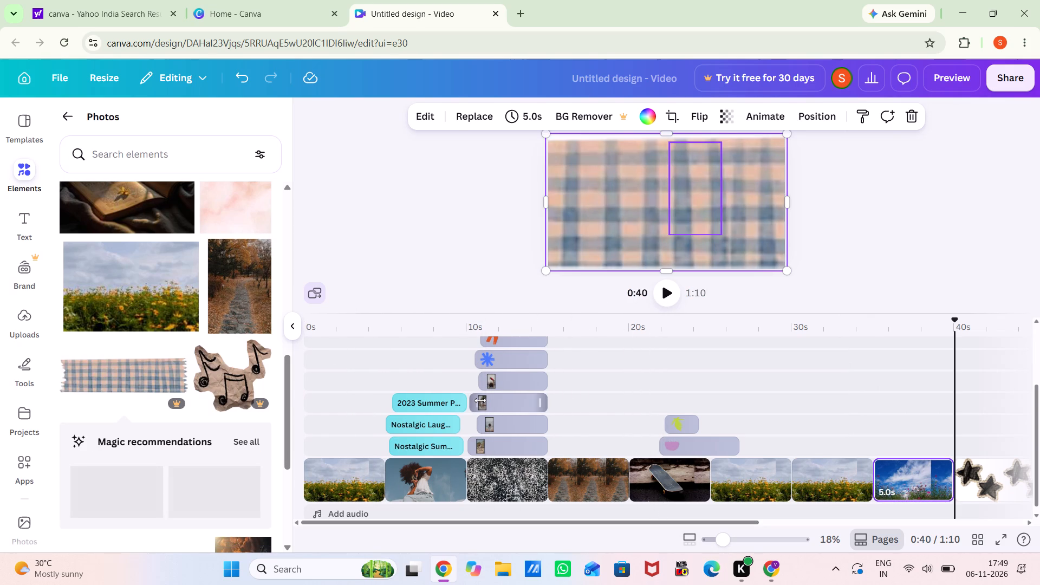
Collapse the photo library and play back the video from the end of the gingham clip.
{"action": "left_click", "coordinate": [288, 321]}
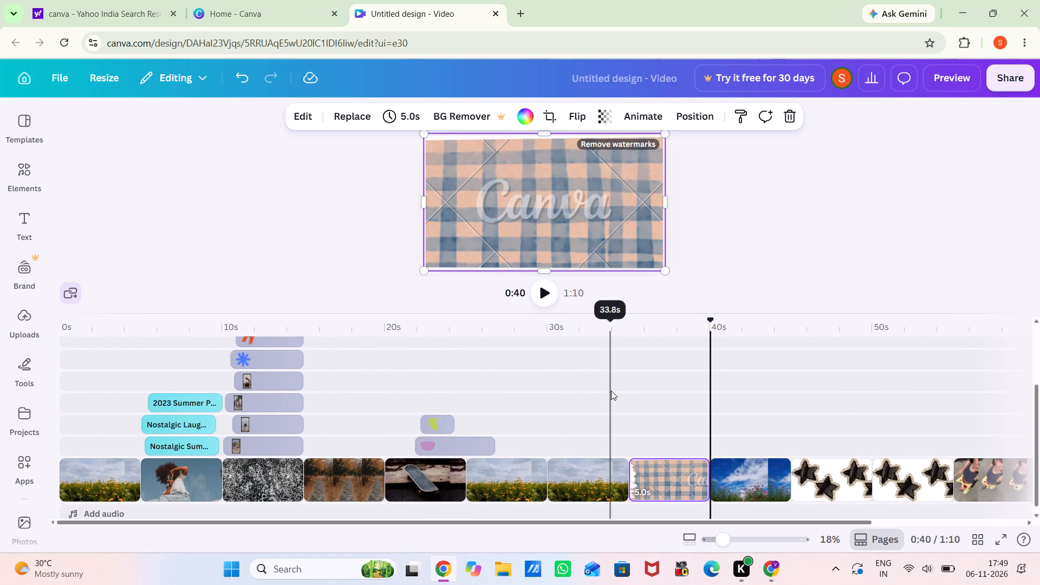
{"action": "left_click", "coordinate": [539, 291]}
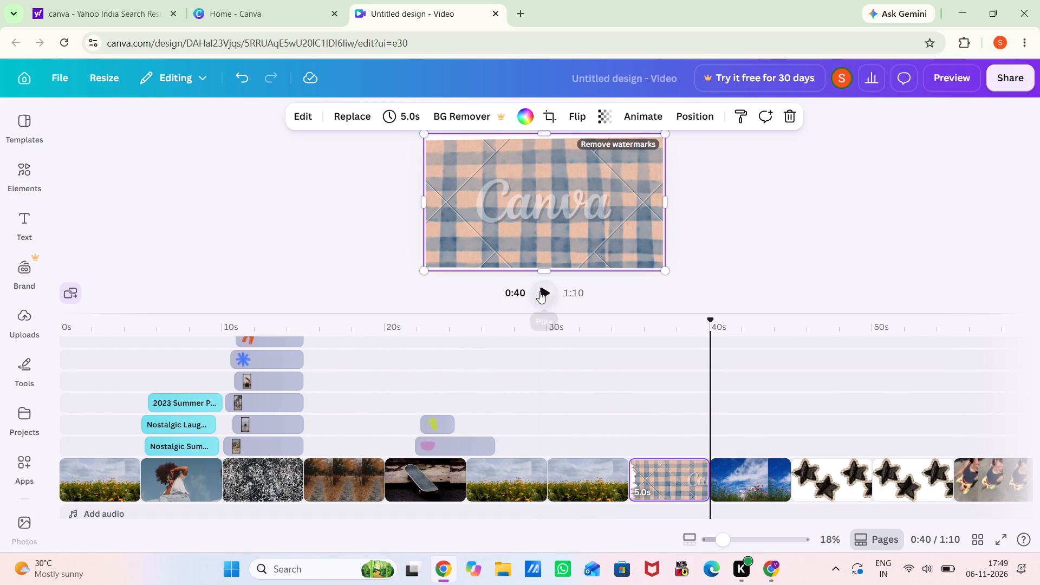
{"action": "left_click", "coordinate": [547, 292]}
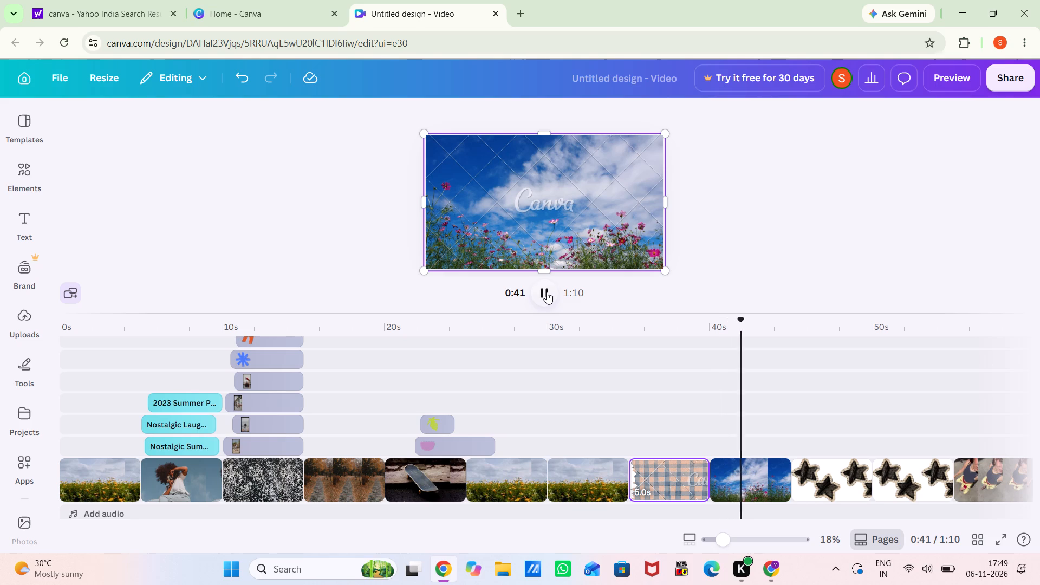
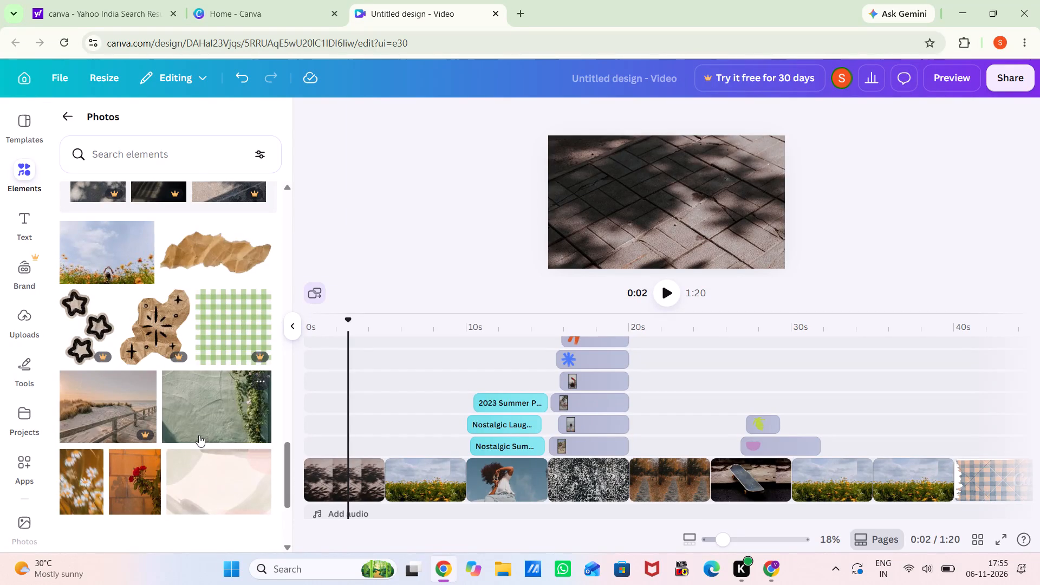
Insert the green ivy wall photo after the opening pavement clip, and the recommended white brick ivy photo between those two clips.
{"action": "left_click", "coordinate": [168, 417]}
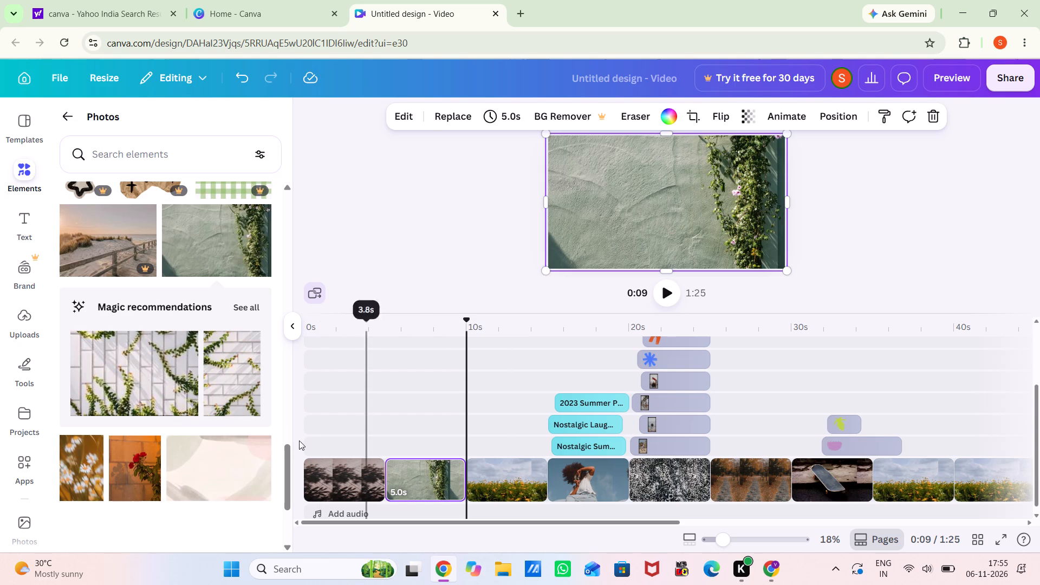
{"action": "left_click", "coordinate": [374, 490]}
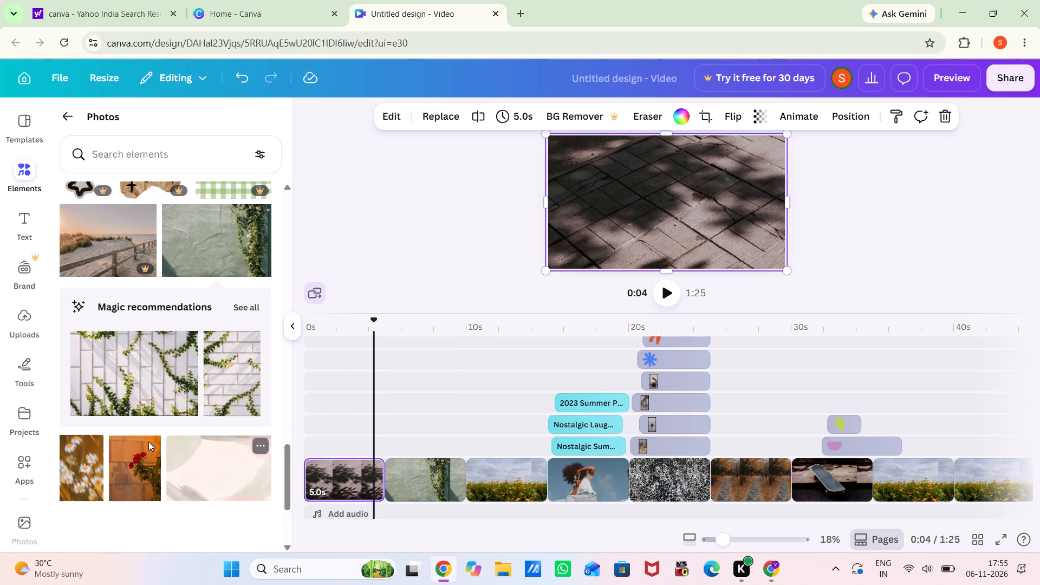
{"action": "left_click", "coordinate": [157, 363]}
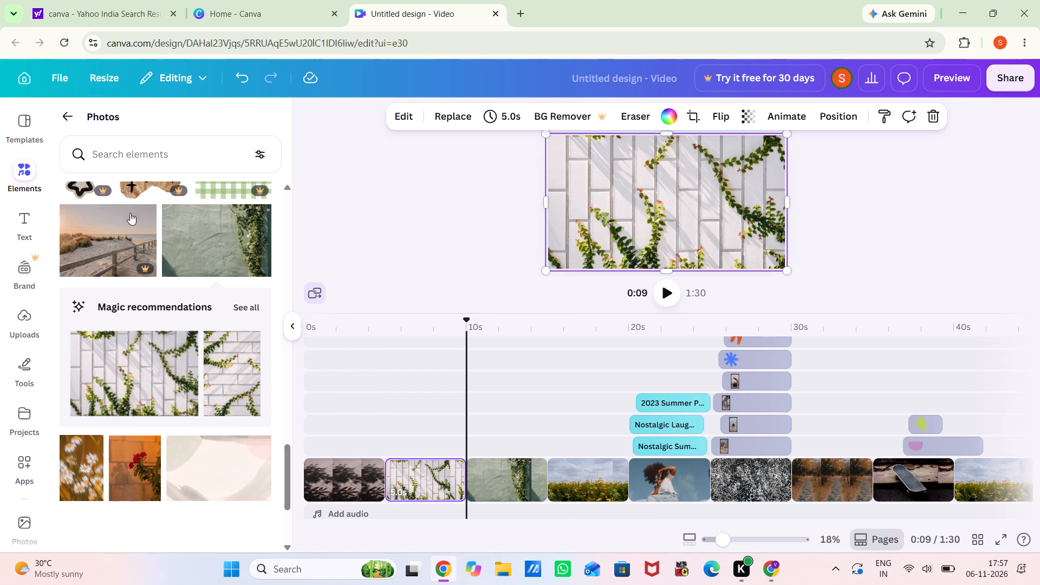
Insert the beach boardwalk photo and the dried beige daisy image as consecutive clips between the white brick and green wall clips.
{"action": "left_click", "coordinate": [110, 237]}
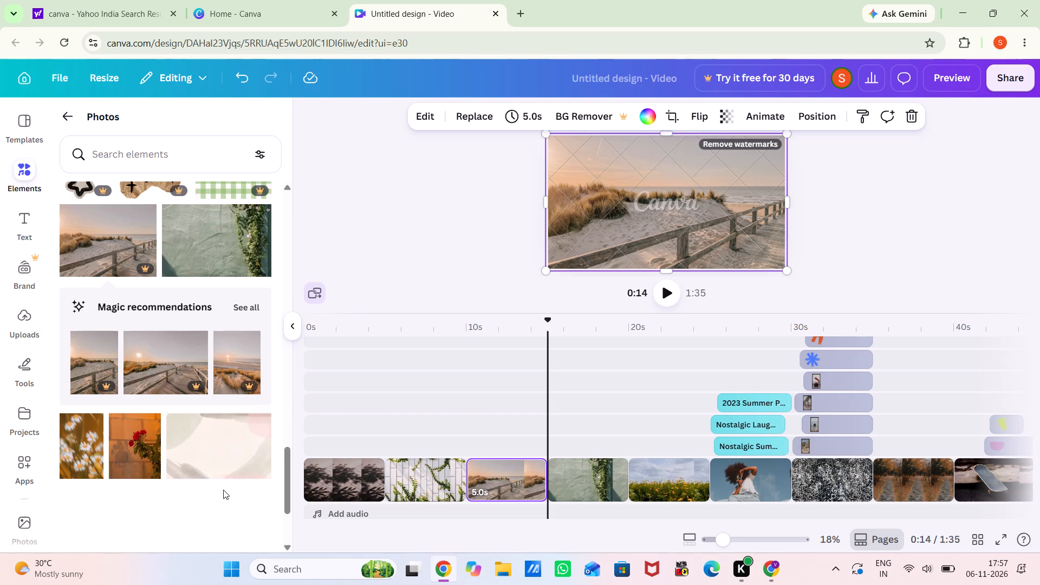
{"action": "scroll", "coordinate": [223, 490], "scroll_direction": "down", "scroll_amount": 4}
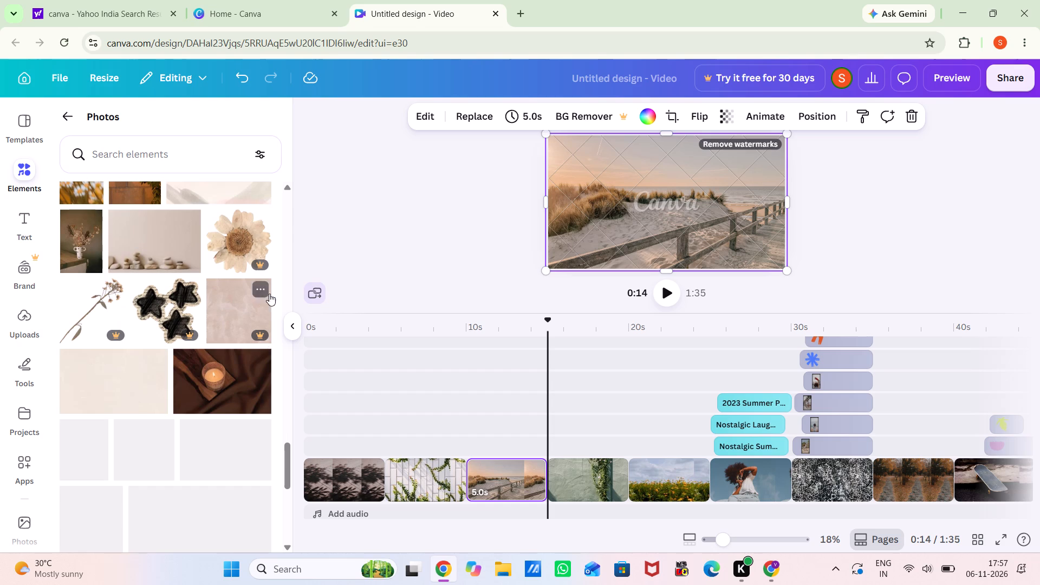
{"action": "left_click", "coordinate": [238, 231]}
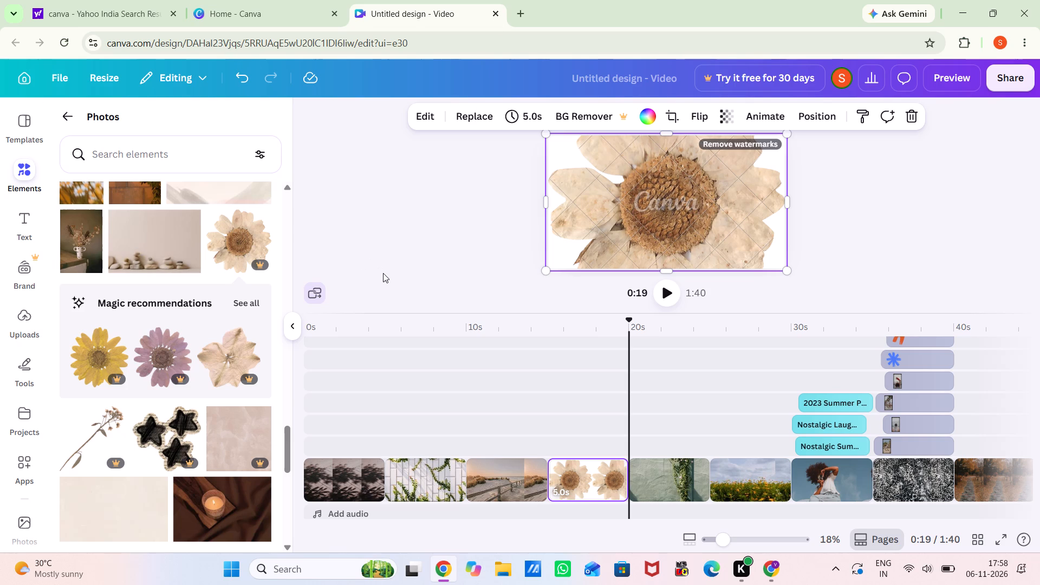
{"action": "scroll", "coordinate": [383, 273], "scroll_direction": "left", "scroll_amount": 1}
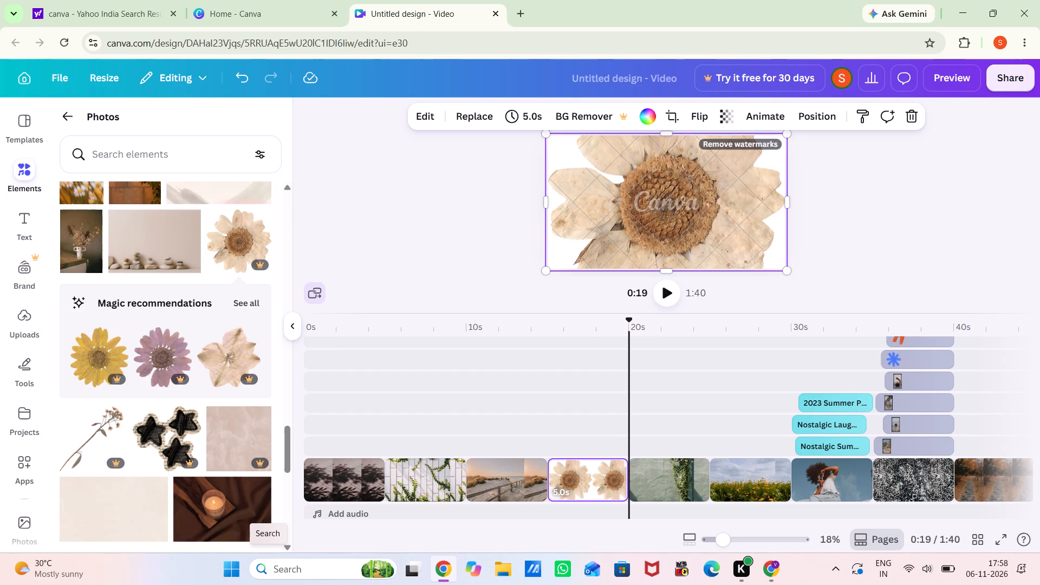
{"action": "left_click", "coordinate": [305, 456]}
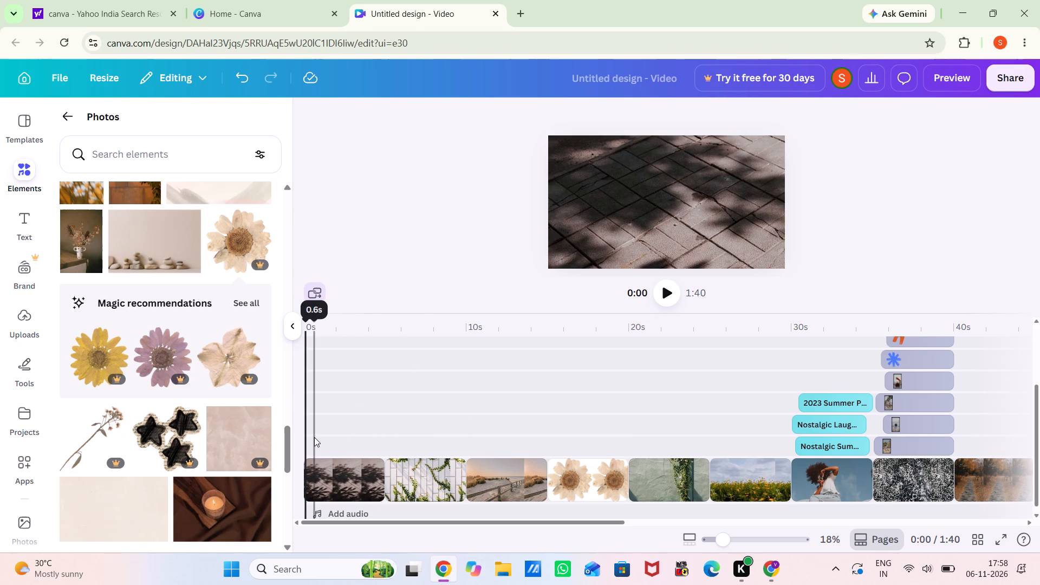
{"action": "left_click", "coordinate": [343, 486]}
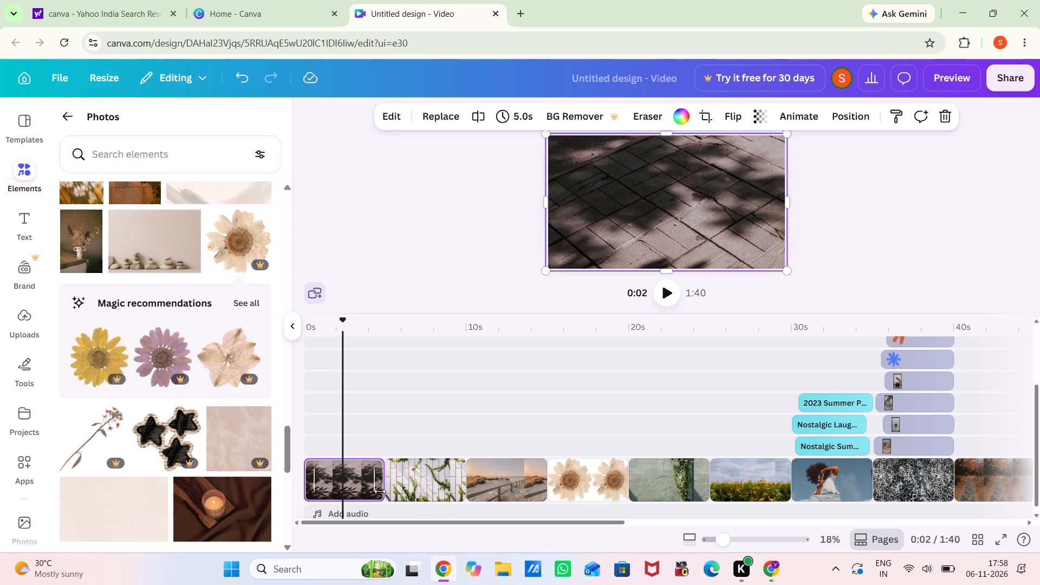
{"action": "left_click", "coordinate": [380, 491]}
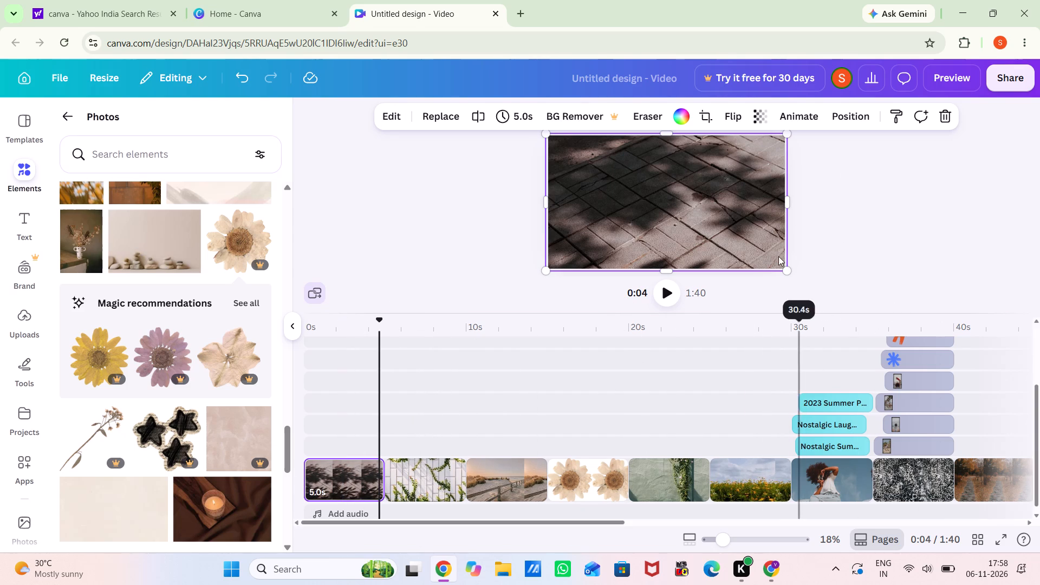
Insert the image of three pressed beige flowers as a clip between the flower field clip and the Nostalgic Summer title clip.
{"action": "left_click", "coordinate": [825, 467]}
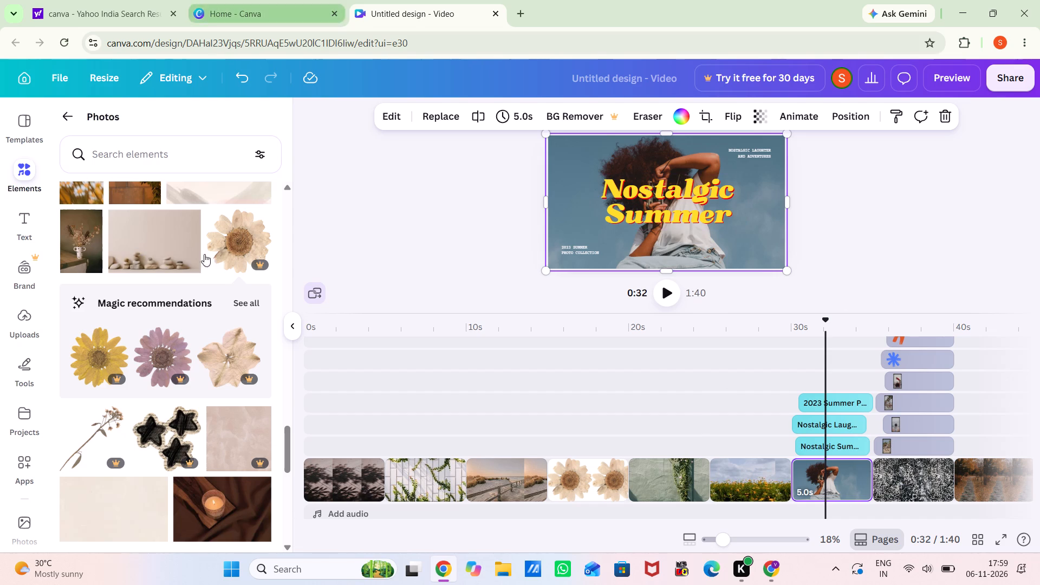
{"action": "scroll", "coordinate": [178, 459], "scroll_direction": "down", "scroll_amount": 2}
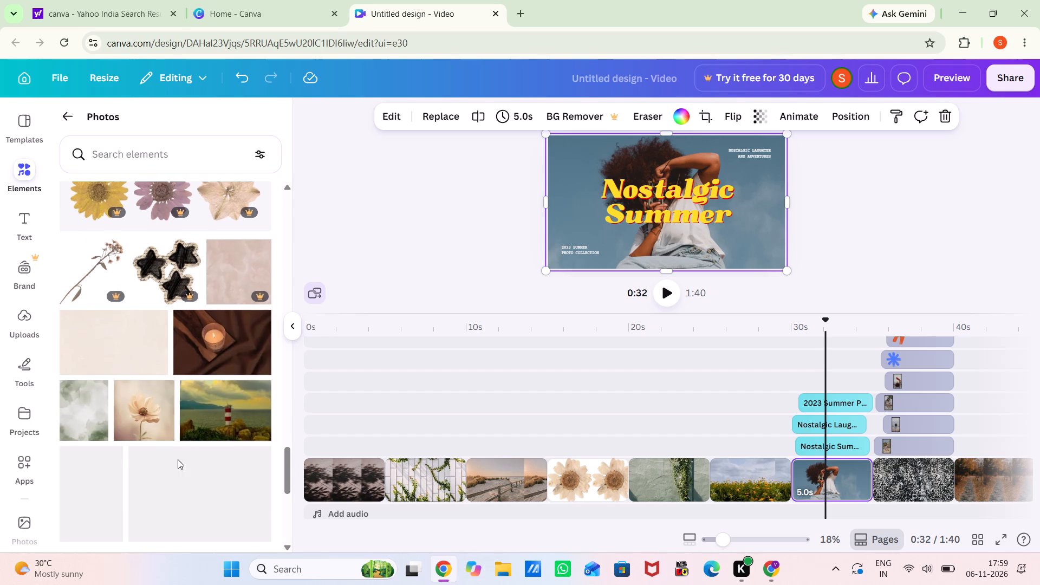
{"action": "scroll", "coordinate": [178, 459], "scroll_direction": "down", "scroll_amount": 3}
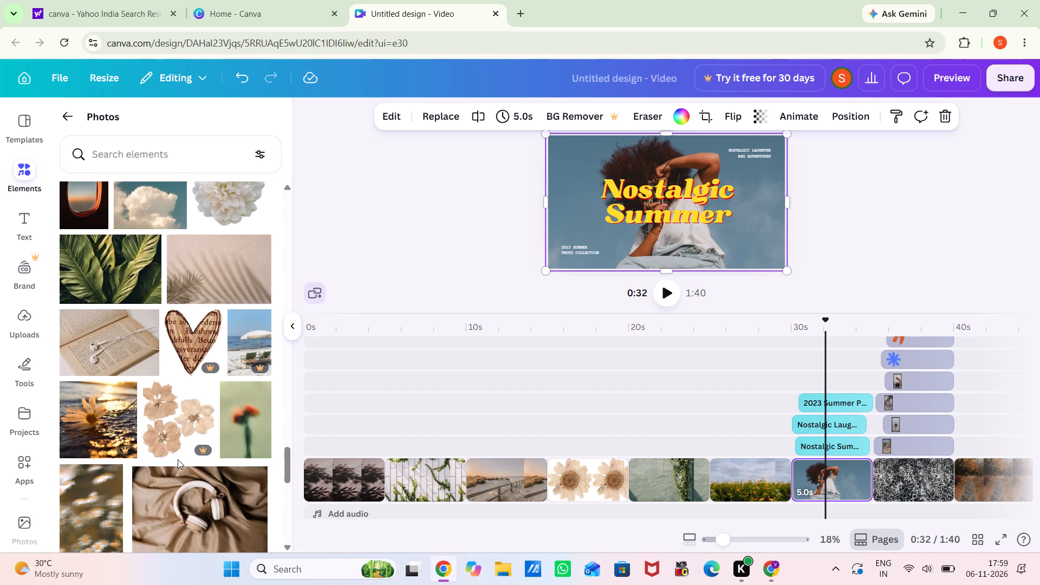
{"action": "left_click", "coordinate": [179, 424]}
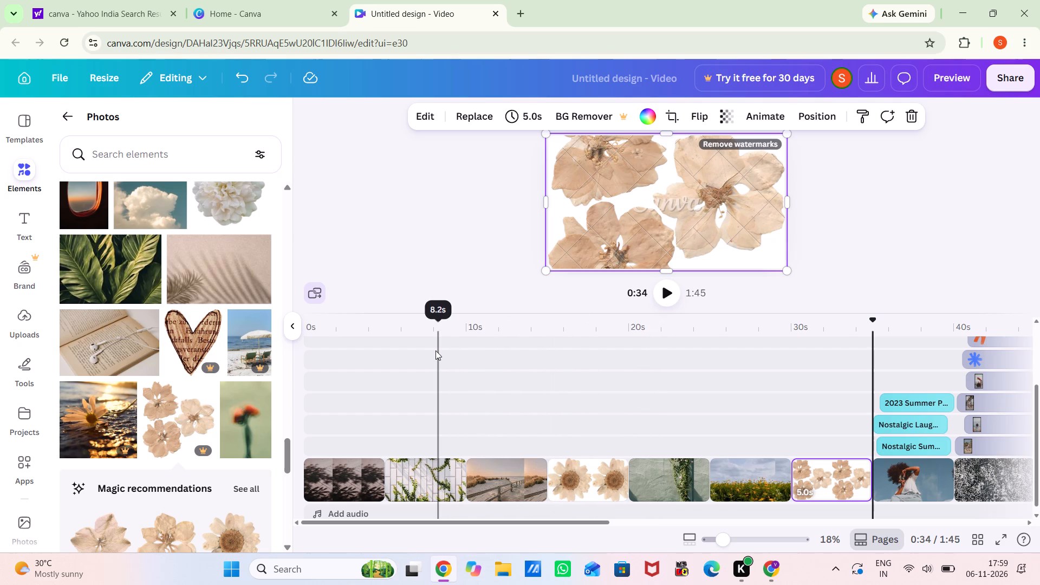
Select the opening pavement clip near the start of the timeline.
{"action": "left_click", "coordinate": [318, 466]}
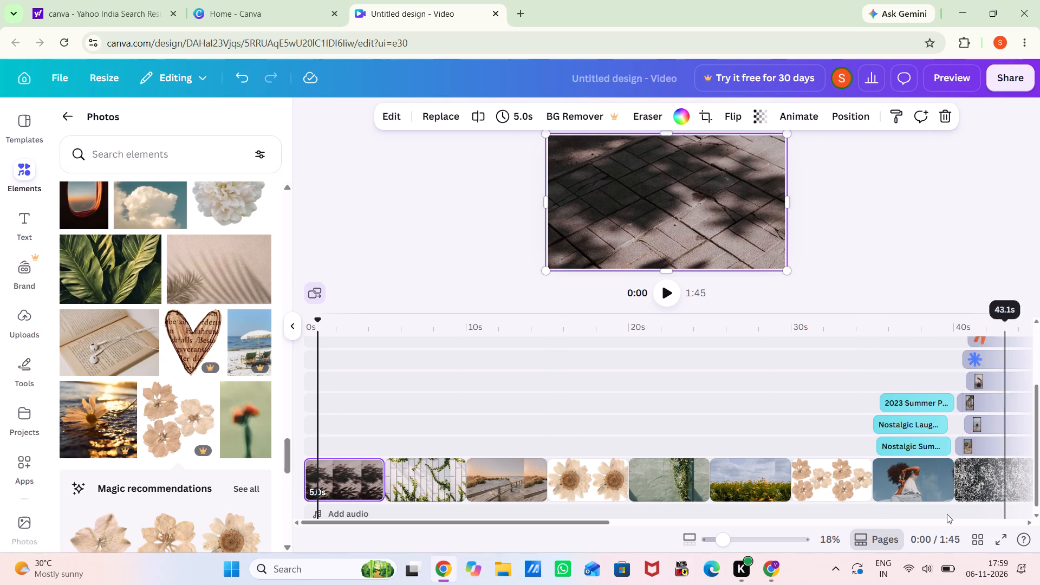
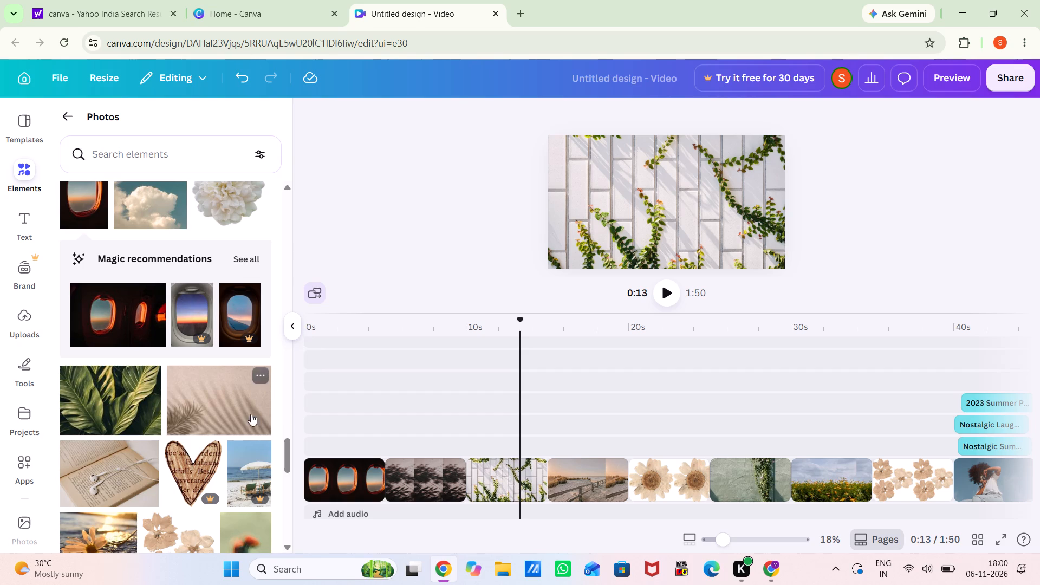
Insert the photo of white headphones on brown fabric as a clip after the white brick ivy clip.
{"action": "scroll", "coordinate": [199, 409], "scroll_direction": "down", "scroll_amount": 4}
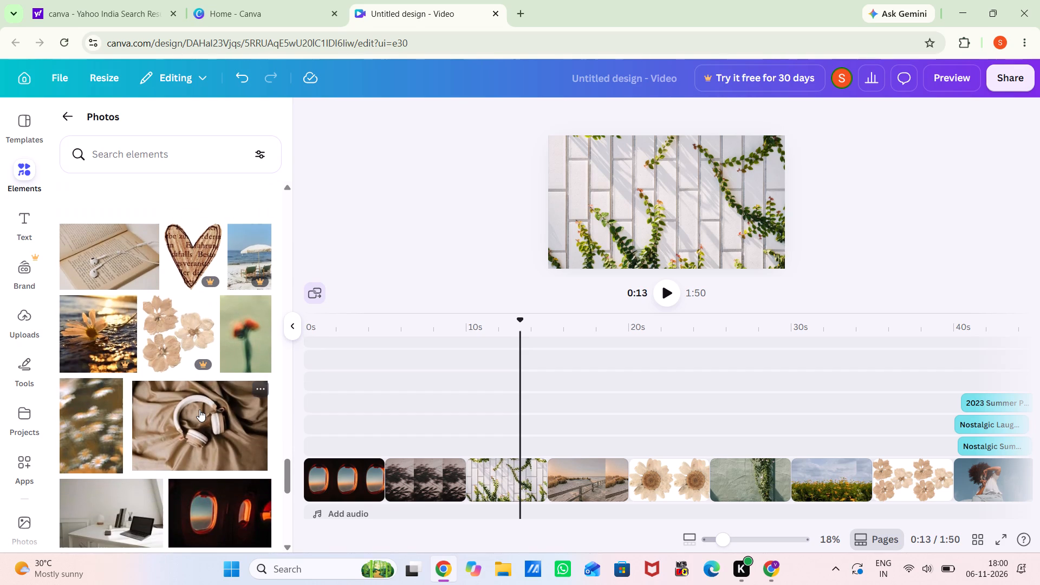
{"action": "left_click", "coordinate": [199, 409]}
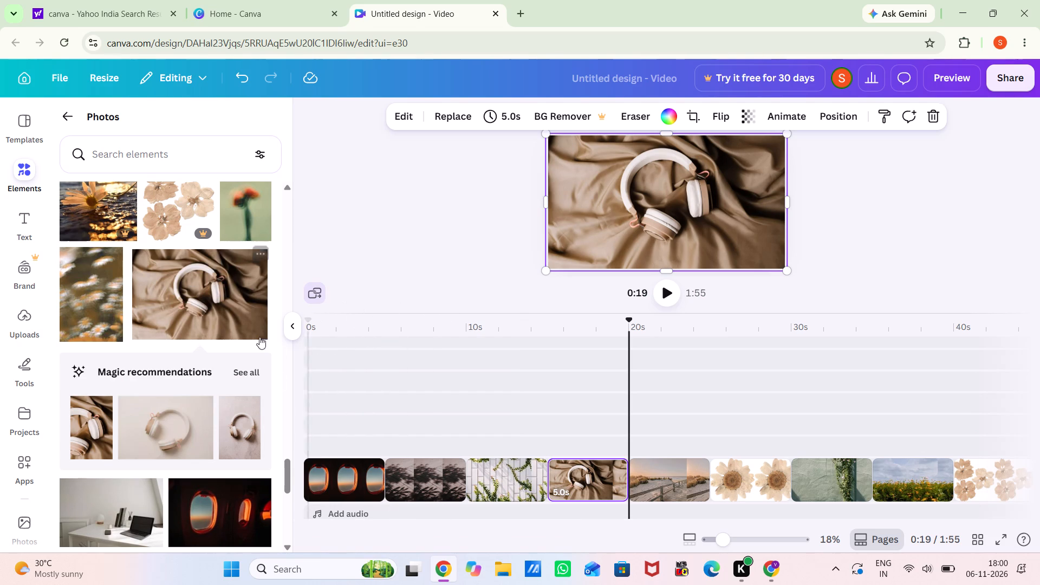
{"action": "left_click", "coordinate": [292, 326]}
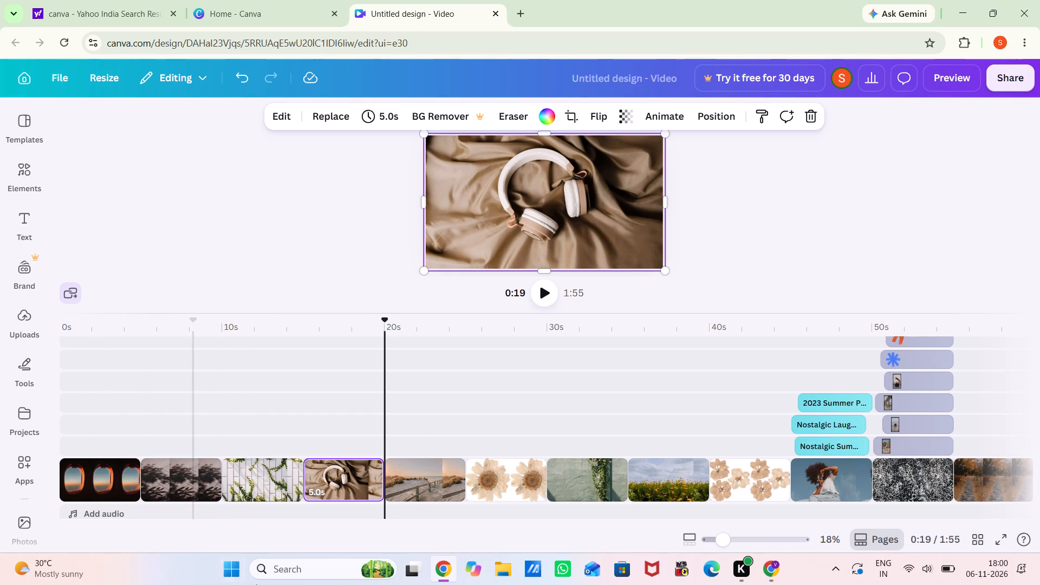
Shorten the white brick ivy clip to 2.0 seconds.
{"action": "left_click", "coordinate": [281, 464]}
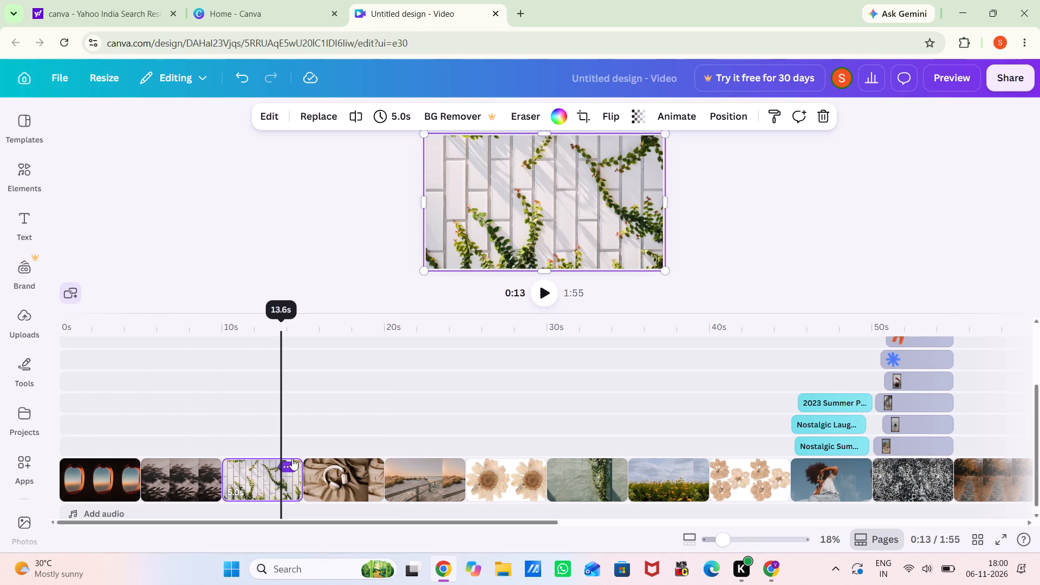
{"action": "left_click_drag", "start_coordinate": [287, 466], "coordinate": [256, 474]}
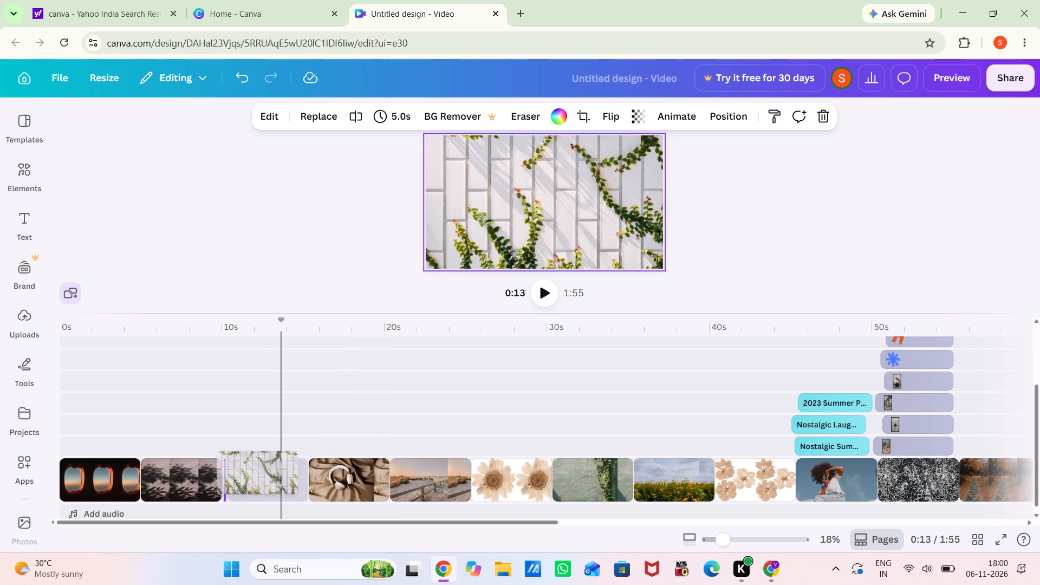
{"action": "left_click_drag", "start_coordinate": [256, 474], "coordinate": [273, 482]}
{"action": "left_click", "coordinate": [273, 482]}
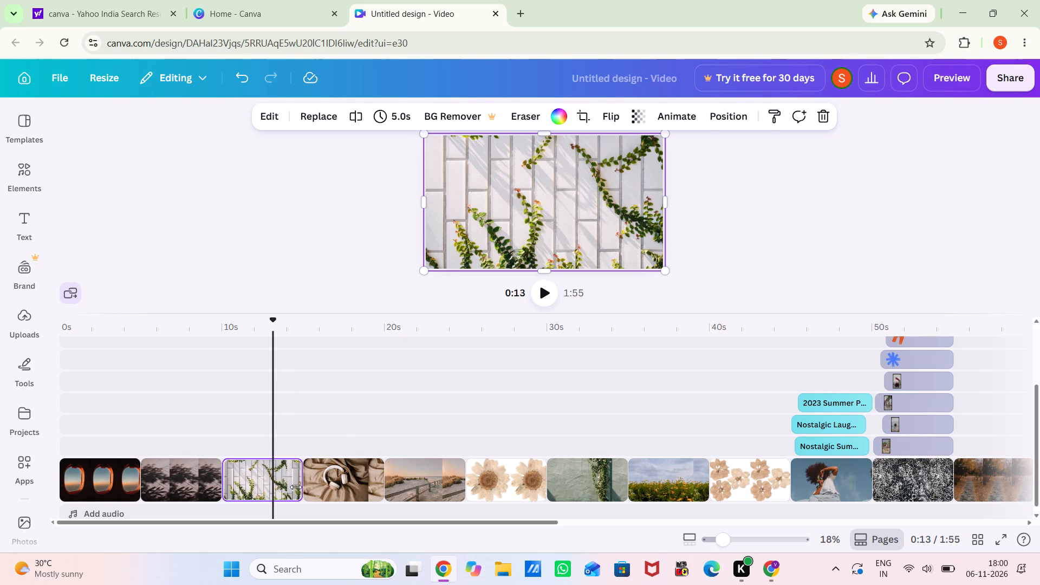
{"action": "left_click_drag", "start_coordinate": [296, 487], "coordinate": [248, 494]}
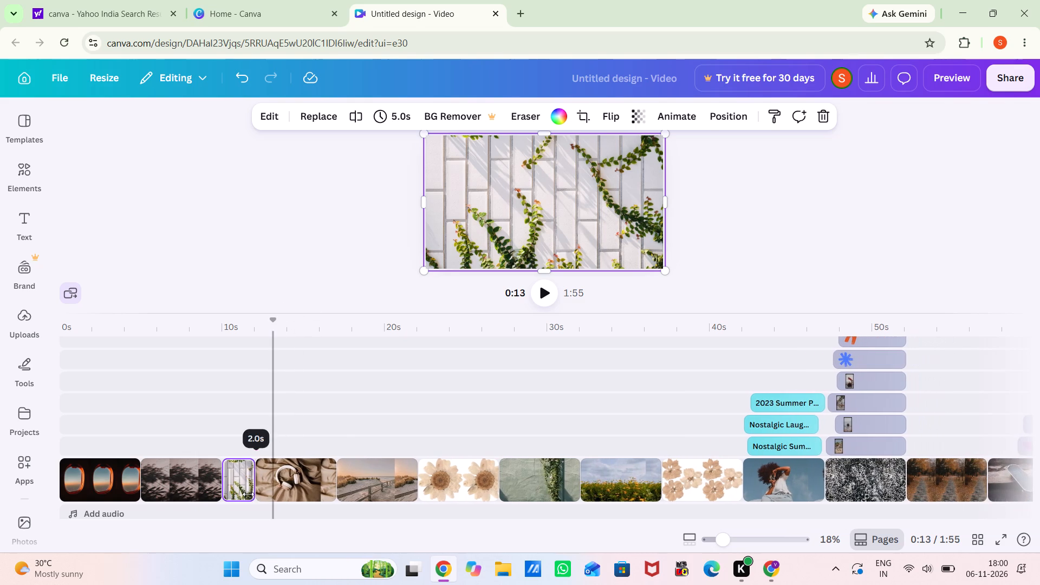
{"action": "left_click_drag", "start_coordinate": [248, 494], "coordinate": [248, 494]}
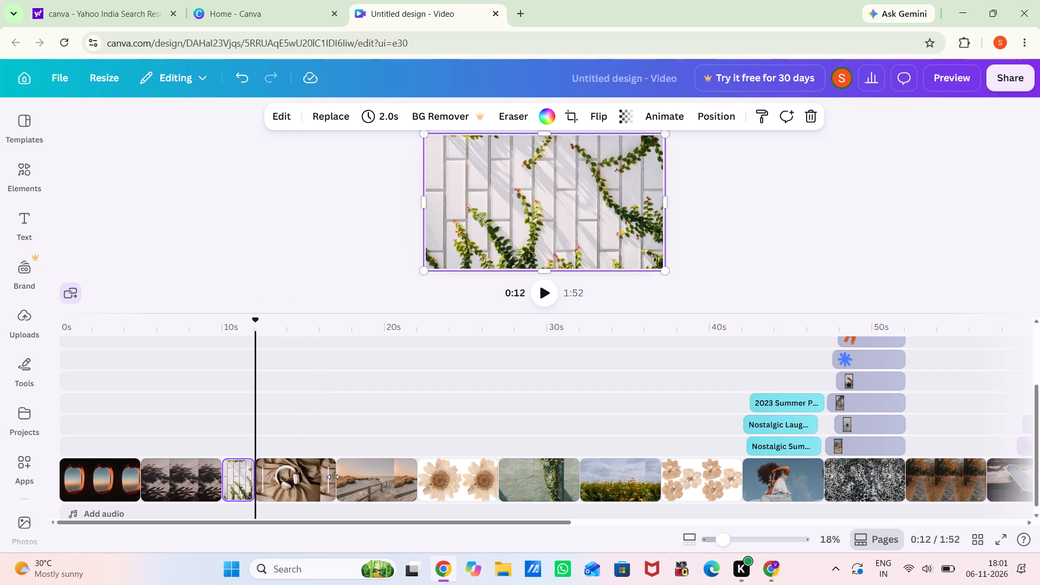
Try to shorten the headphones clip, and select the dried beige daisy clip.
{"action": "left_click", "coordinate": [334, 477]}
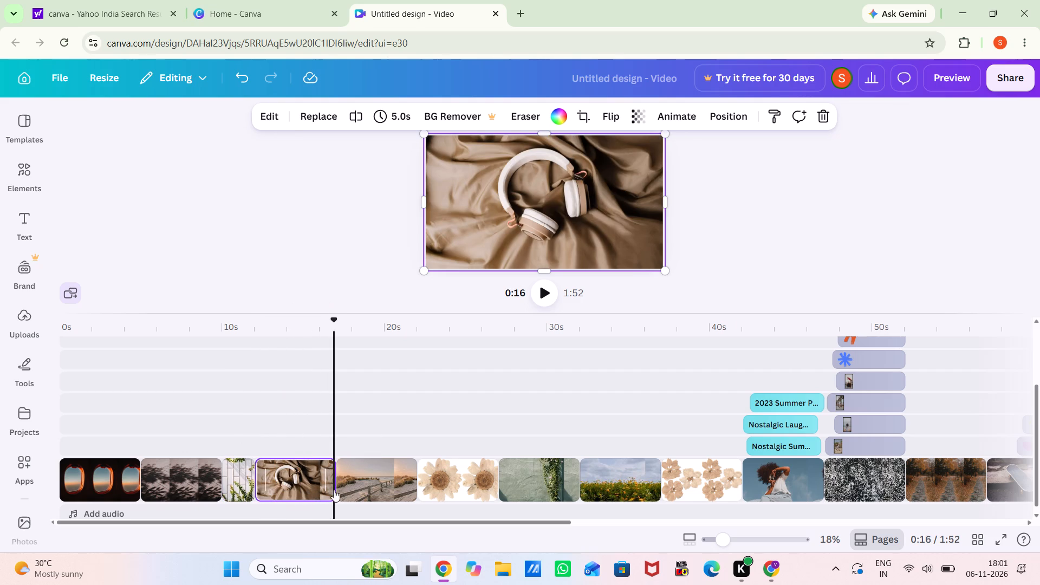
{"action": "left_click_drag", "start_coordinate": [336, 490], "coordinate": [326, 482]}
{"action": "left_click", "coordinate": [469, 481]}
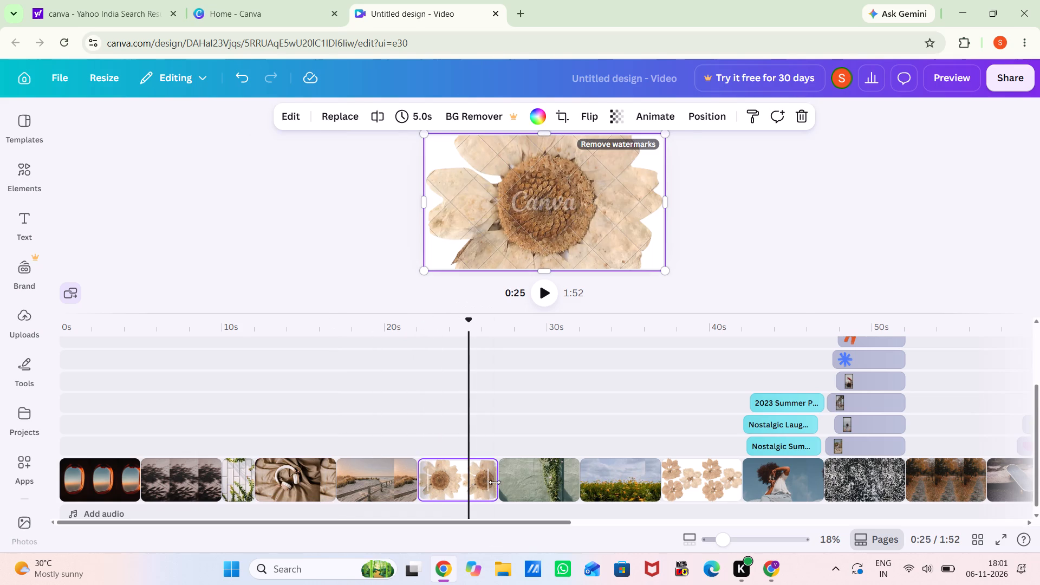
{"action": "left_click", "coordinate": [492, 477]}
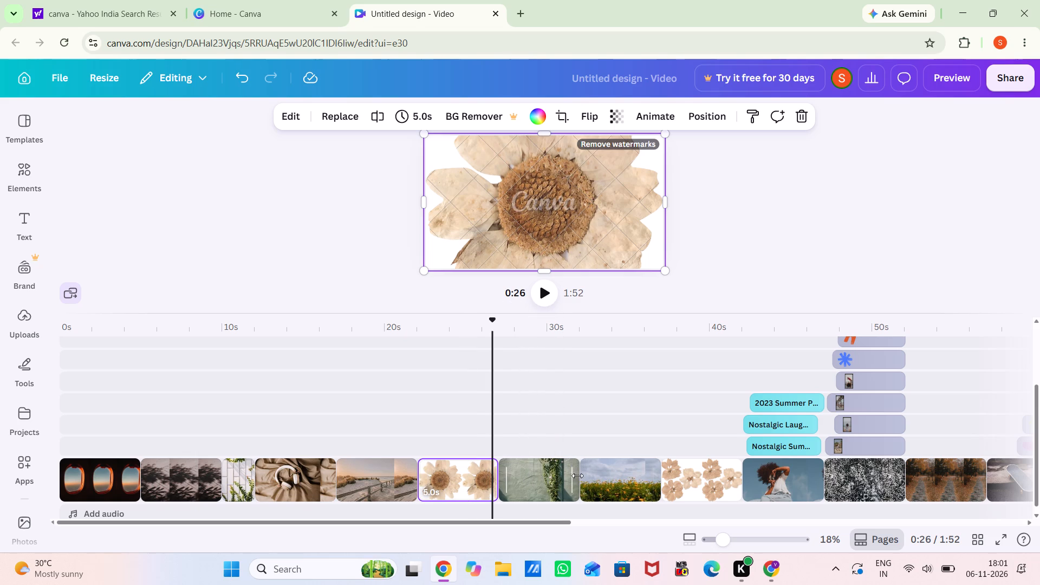
Shorten the green ivy wall clip and the beach boardwalk clip to 2.9 seconds each.
{"action": "left_click_drag", "start_coordinate": [577, 474], "coordinate": [526, 483]}
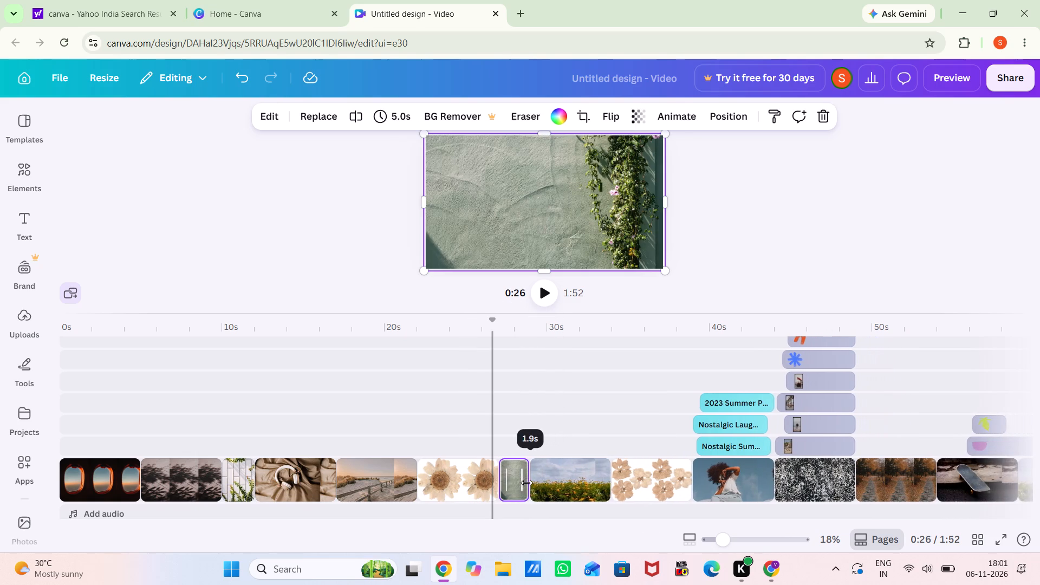
{"action": "left_click_drag", "start_coordinate": [526, 483], "coordinate": [544, 481]}
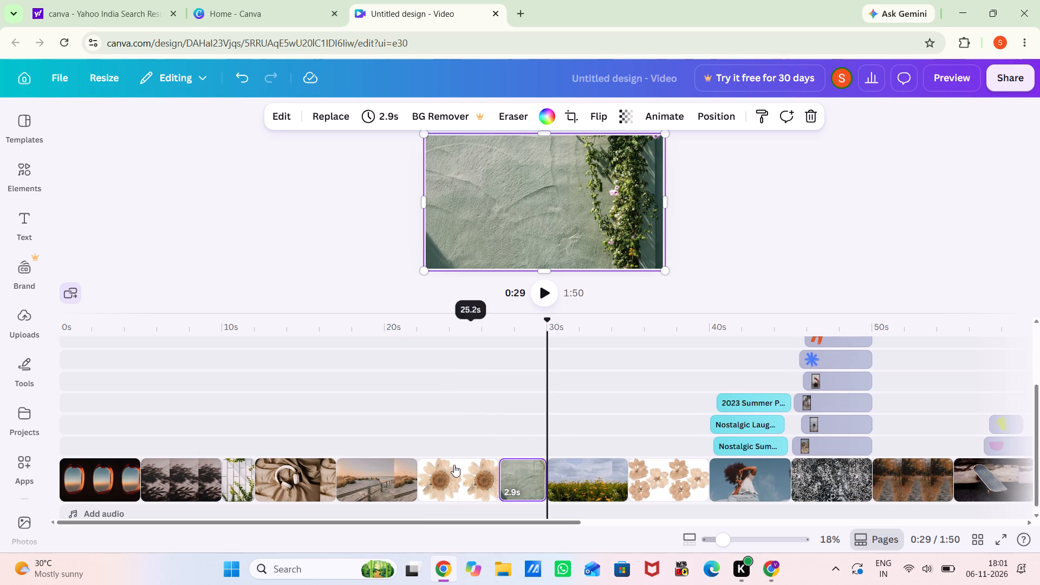
{"action": "left_click", "coordinate": [418, 473]}
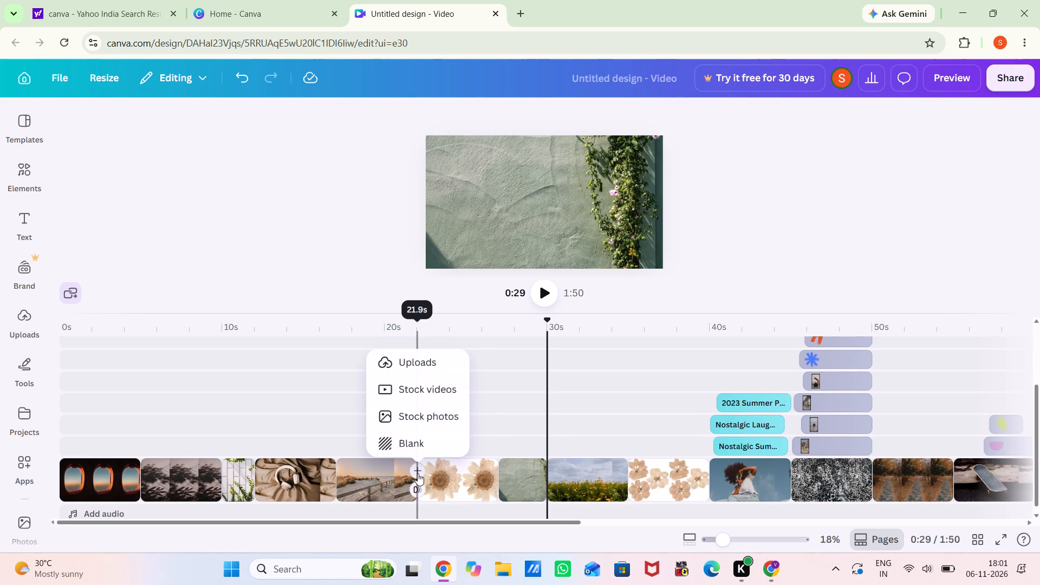
{"action": "left_click", "coordinate": [405, 474]}
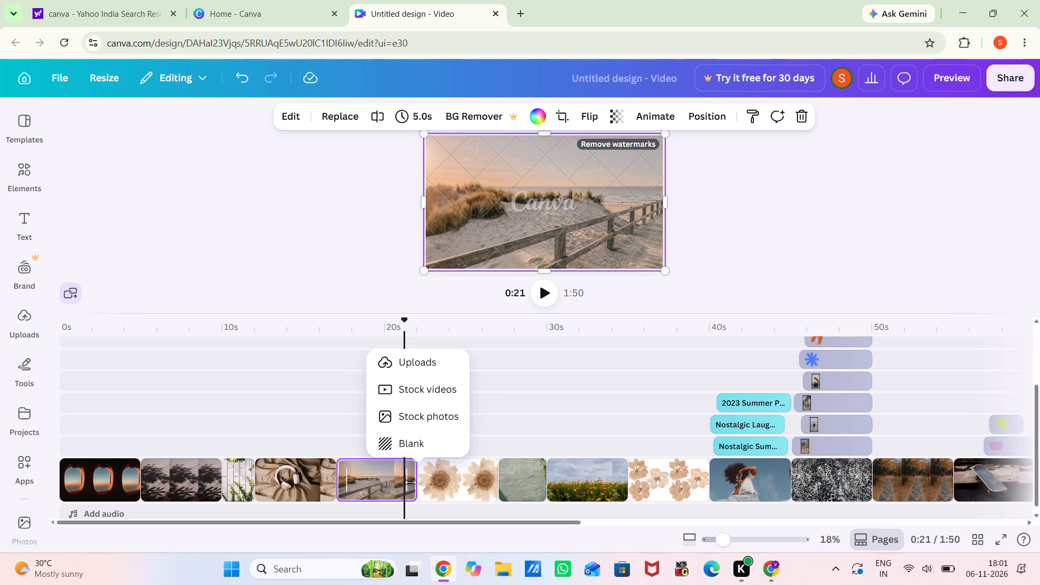
{"action": "left_click_drag", "start_coordinate": [411, 482], "coordinate": [376, 486]}
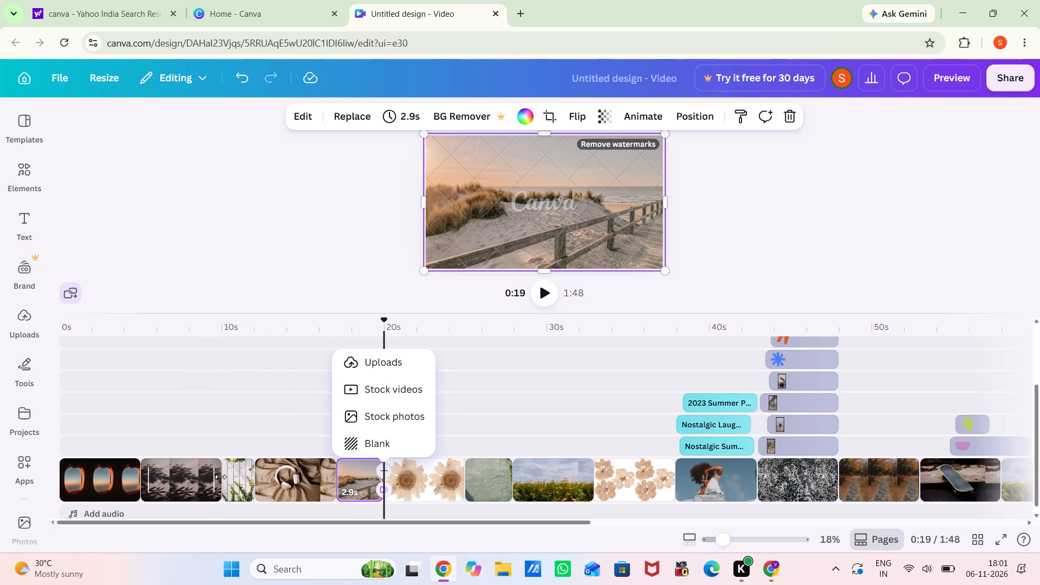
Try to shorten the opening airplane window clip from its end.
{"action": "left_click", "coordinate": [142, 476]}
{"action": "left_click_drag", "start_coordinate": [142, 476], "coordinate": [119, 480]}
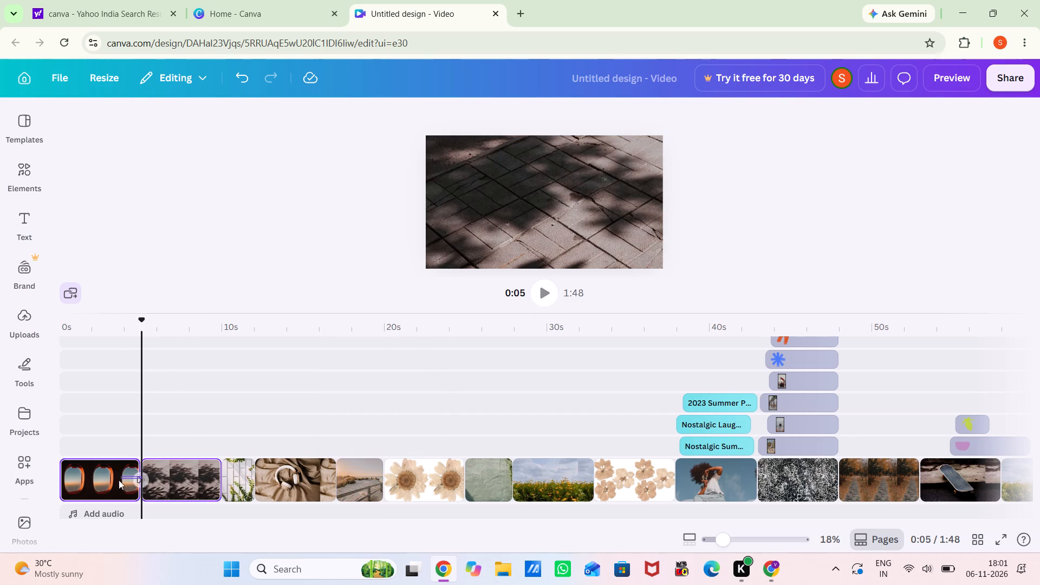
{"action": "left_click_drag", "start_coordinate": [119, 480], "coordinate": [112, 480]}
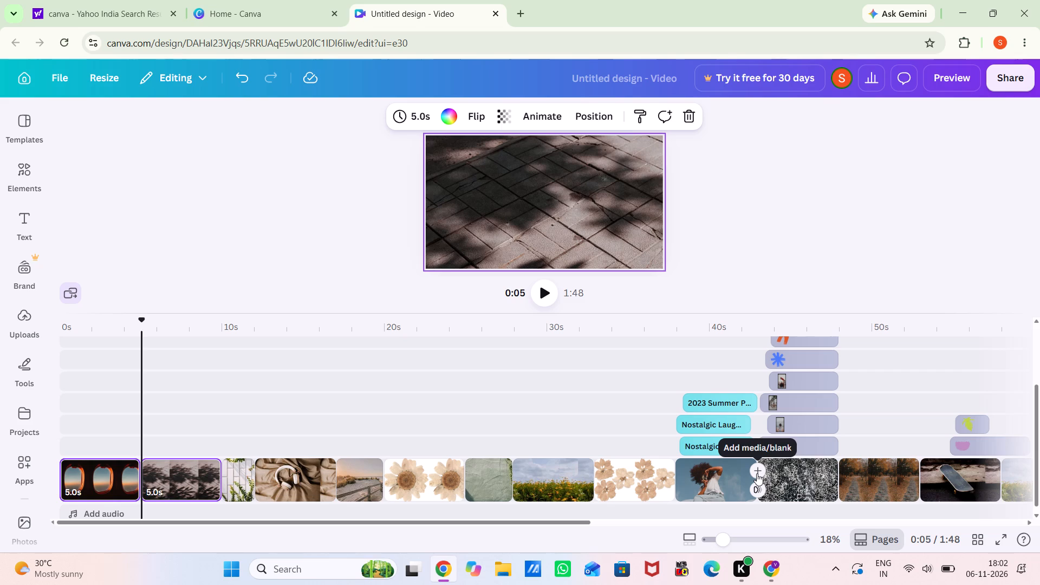
Shorten the Nostalgic Summer title clip to 2.3 seconds and the black photo collage clip following it to 2.2 seconds.
{"action": "left_click", "coordinate": [675, 473]}
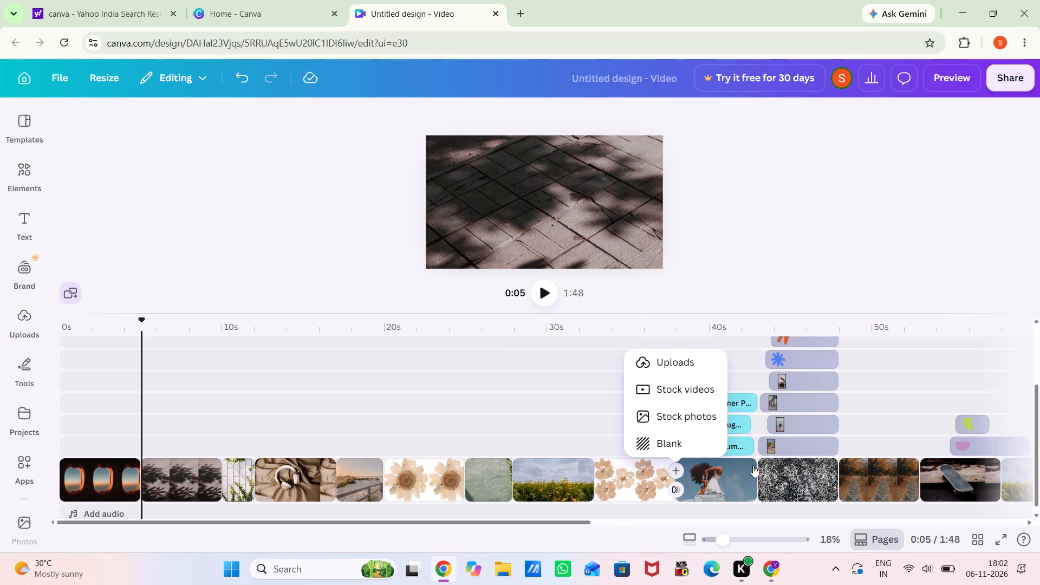
{"action": "left_click_drag", "start_coordinate": [753, 477], "coordinate": [710, 485]}
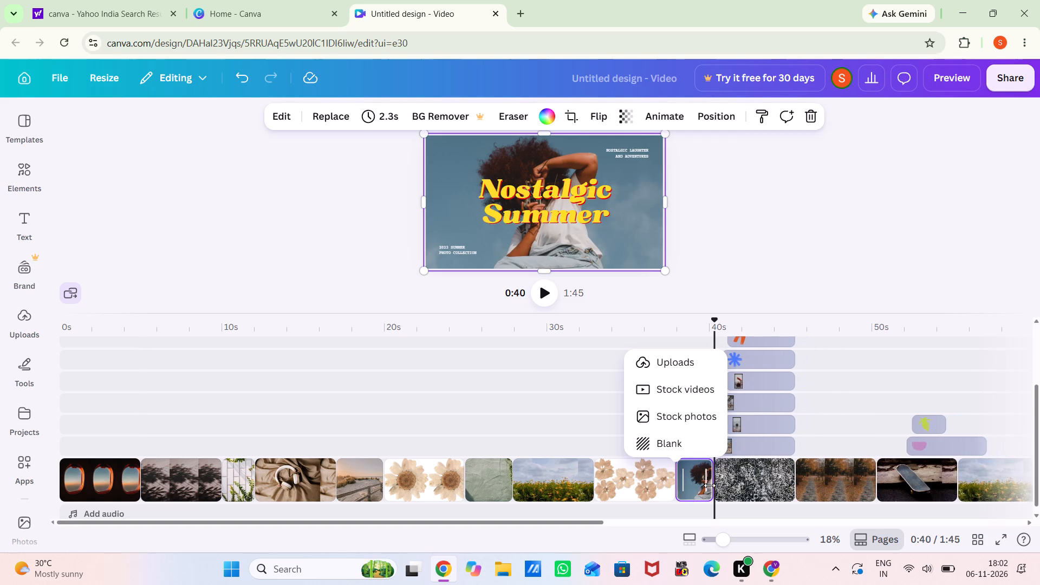
{"action": "left_click", "coordinate": [797, 478]}
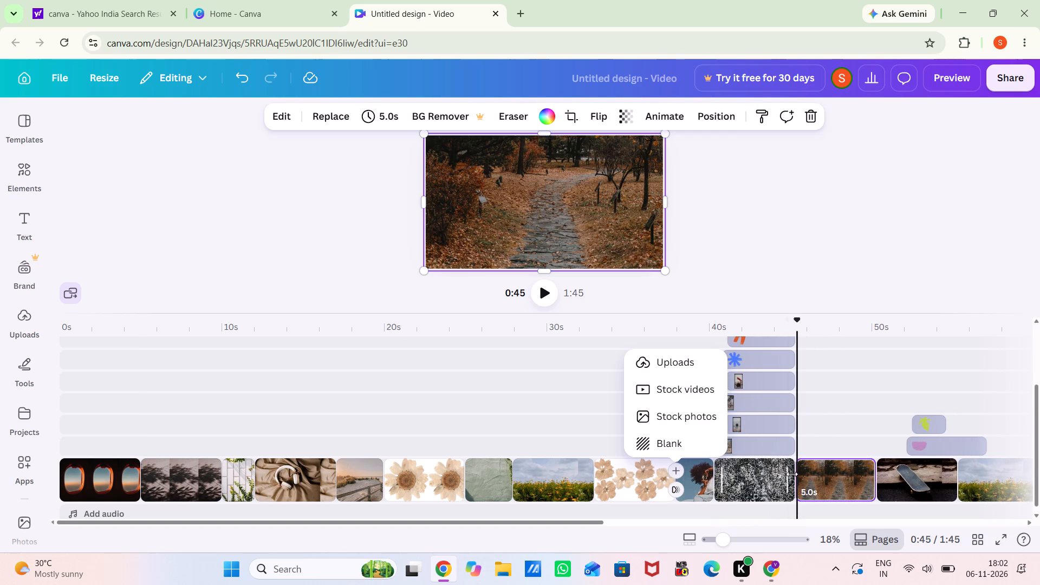
{"action": "left_click_drag", "start_coordinate": [793, 473], "coordinate": [753, 480]}
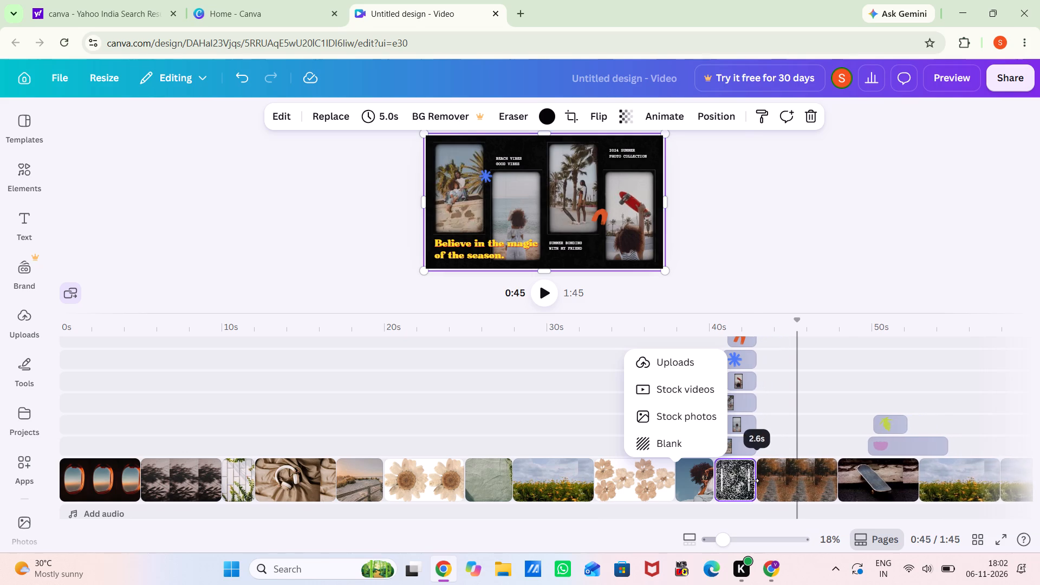
{"action": "left_click_drag", "start_coordinate": [753, 480], "coordinate": [748, 482]}
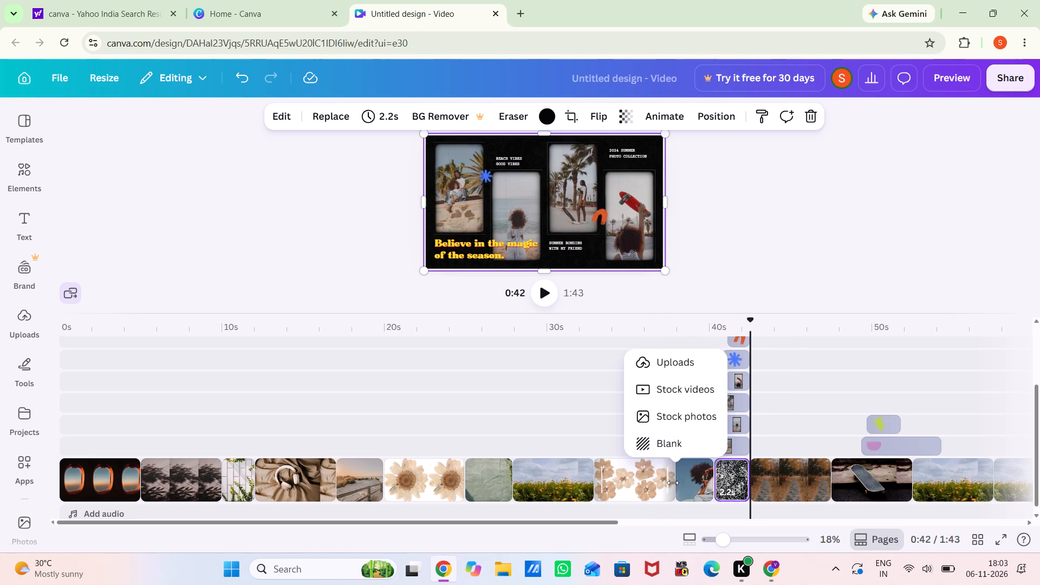
Shorten the clip of three pressed beige flowers to 3.7 seconds.
{"action": "left_click_drag", "start_coordinate": [673, 478], "coordinate": [669, 479]}
{"action": "left_click_drag", "start_coordinate": [669, 479], "coordinate": [652, 486]}
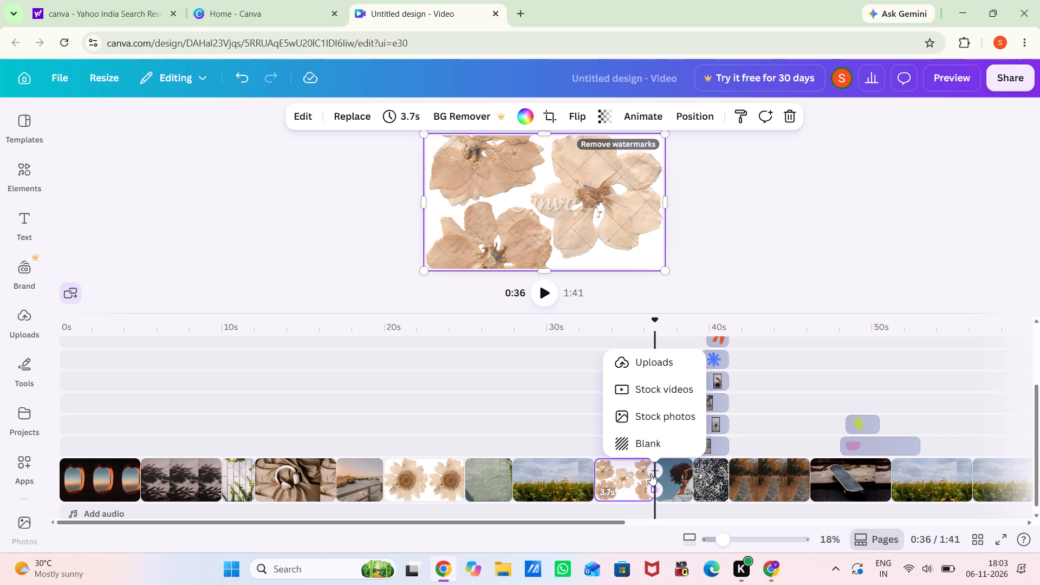
Shorten the headphones clip to 3.2 seconds.
{"action": "left_click", "coordinate": [335, 477]}
{"action": "left_click_drag", "start_coordinate": [335, 477], "coordinate": [307, 478]}
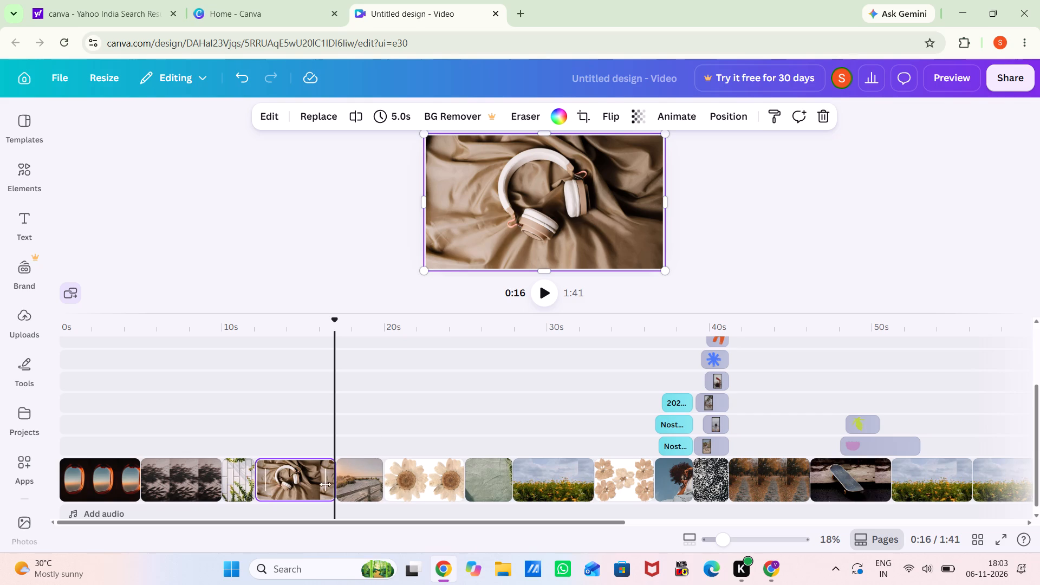
{"action": "left_click_drag", "start_coordinate": [333, 476], "coordinate": [339, 476]}
{"action": "left_click_drag", "start_coordinate": [330, 482], "coordinate": [304, 489]}
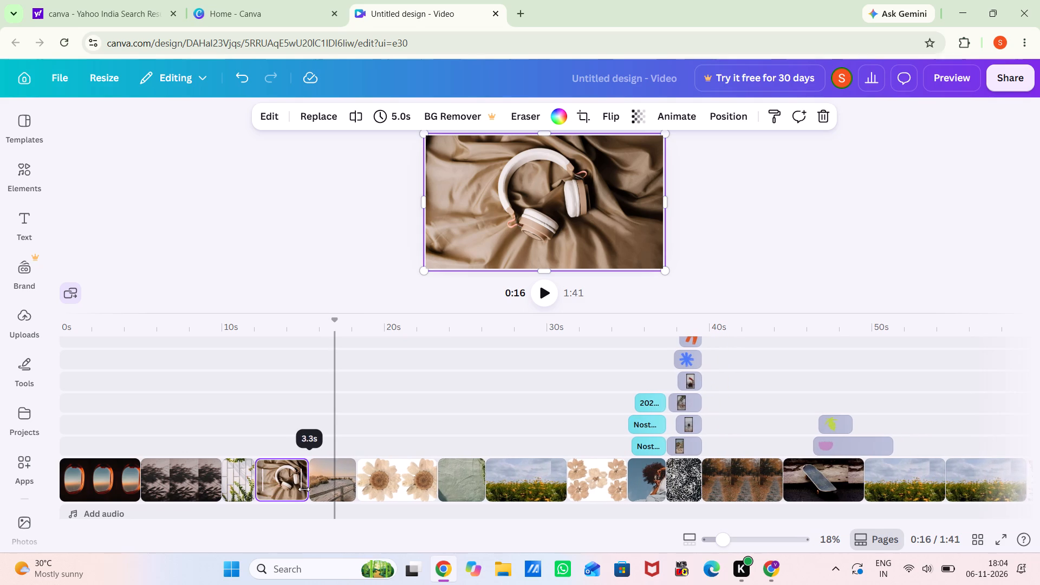
{"action": "left_click_drag", "start_coordinate": [304, 489], "coordinate": [303, 490]}
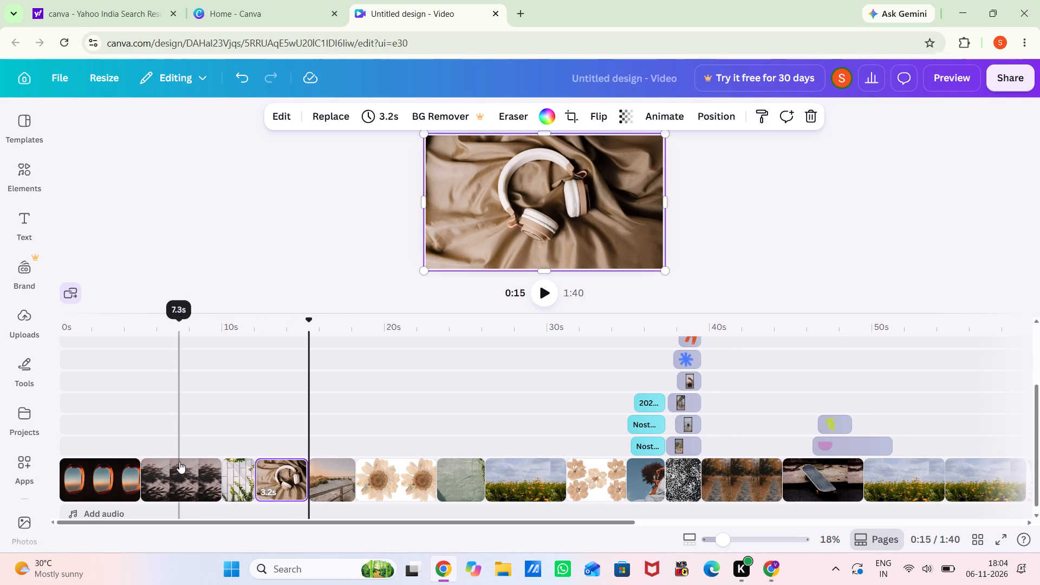
Extend the white brick ivy clip to 2.9 seconds from its start edge.
{"action": "left_click_drag", "start_coordinate": [223, 479], "coordinate": [209, 481]}
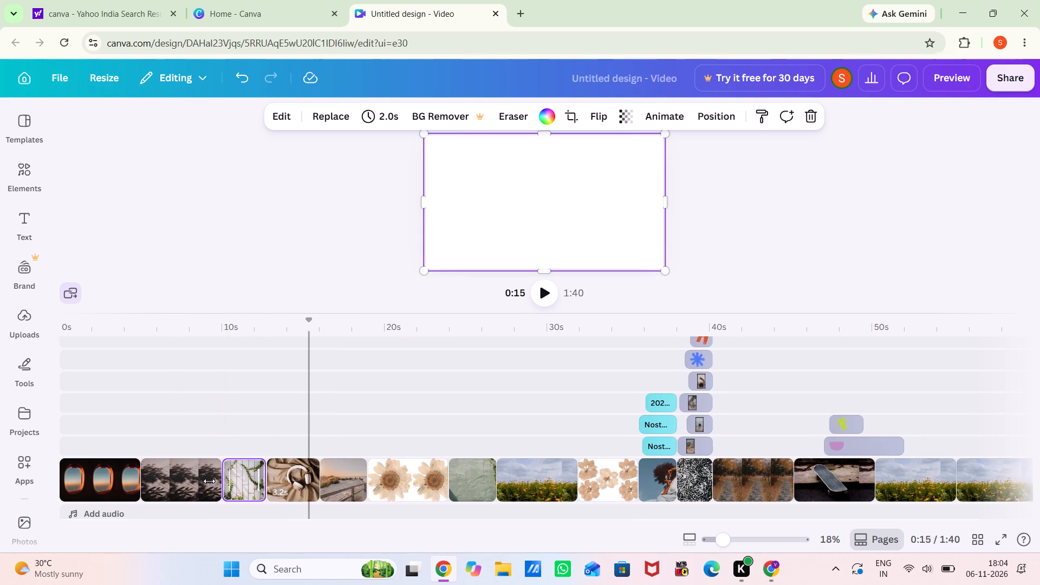
{"action": "left_click_drag", "start_coordinate": [209, 481], "coordinate": [209, 484]}
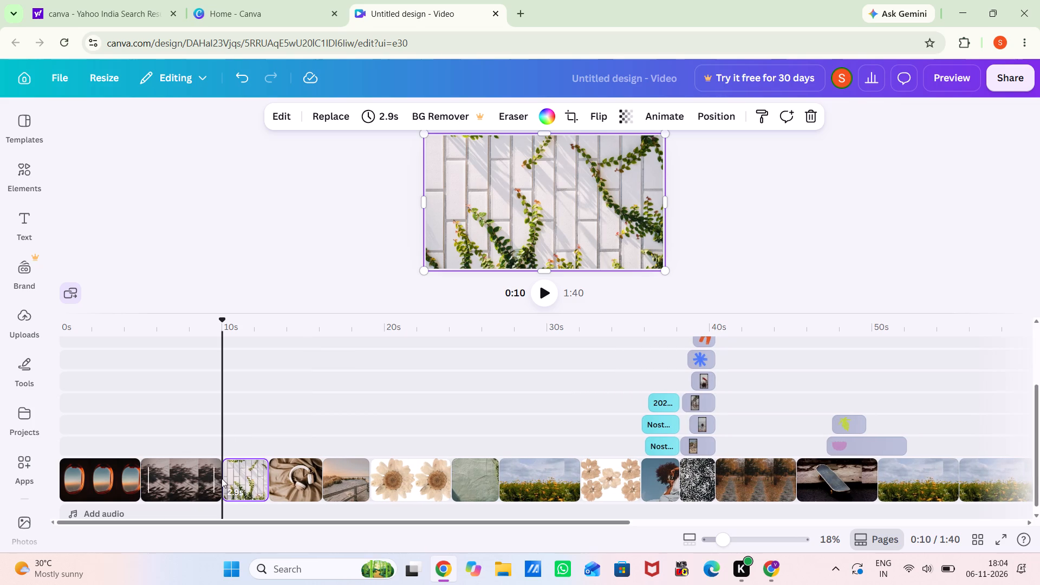
{"action": "left_click", "coordinate": [222, 478]}
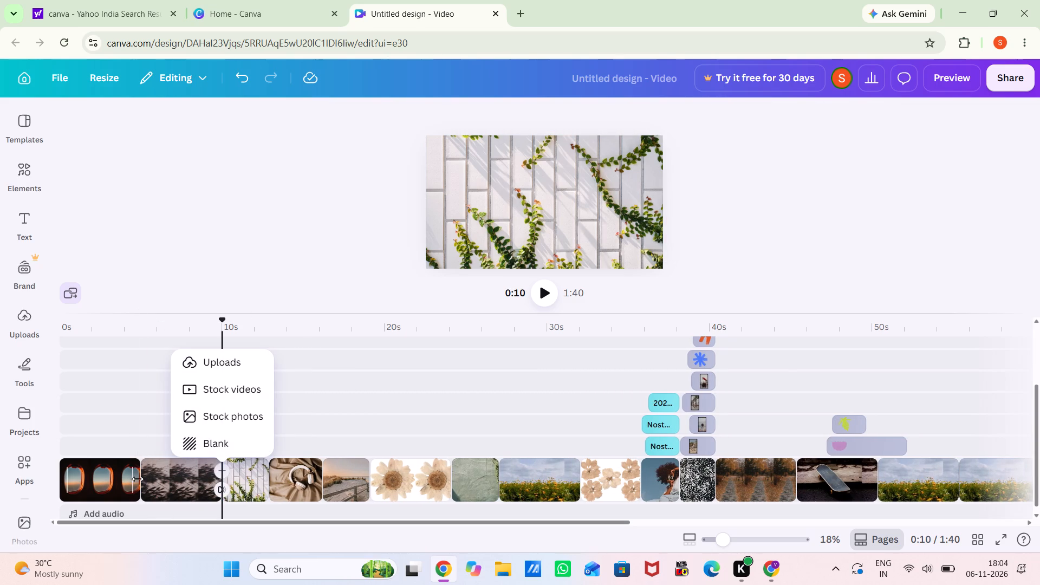
Shorten the opening airplane window clip to 2.9 seconds.
{"action": "left_click_drag", "start_coordinate": [136, 483], "coordinate": [103, 484]}
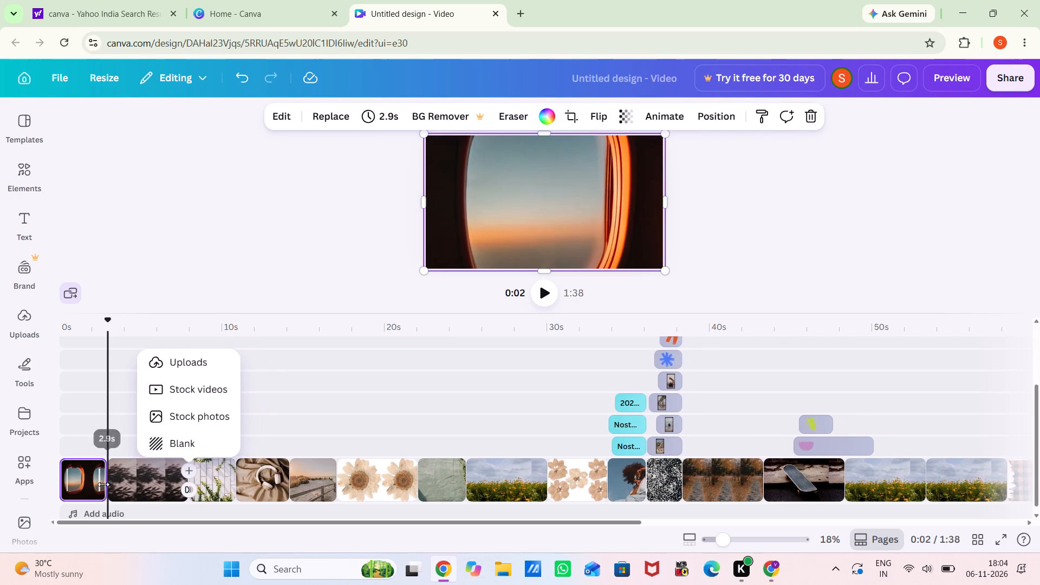
Trim the white brick ivy clip to 2.8 seconds at the boundary with the pavement clip.
{"action": "left_click", "coordinate": [190, 477]}
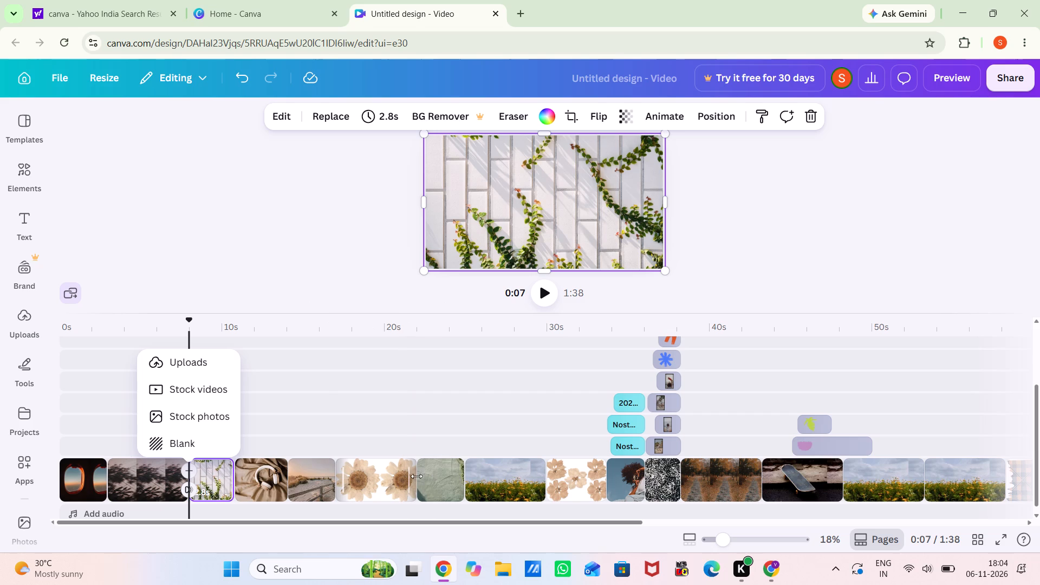
Extend the green wall ivy clip to 4.4 seconds from its start edge.
{"action": "left_click_drag", "start_coordinate": [417, 482], "coordinate": [403, 484]}
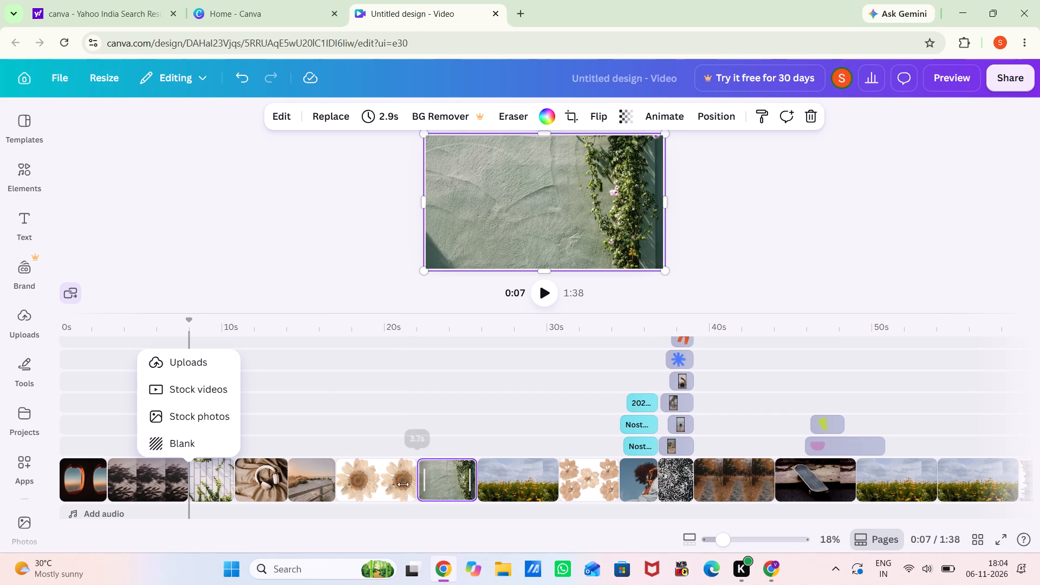
{"action": "left_click_drag", "start_coordinate": [403, 484], "coordinate": [393, 486]}
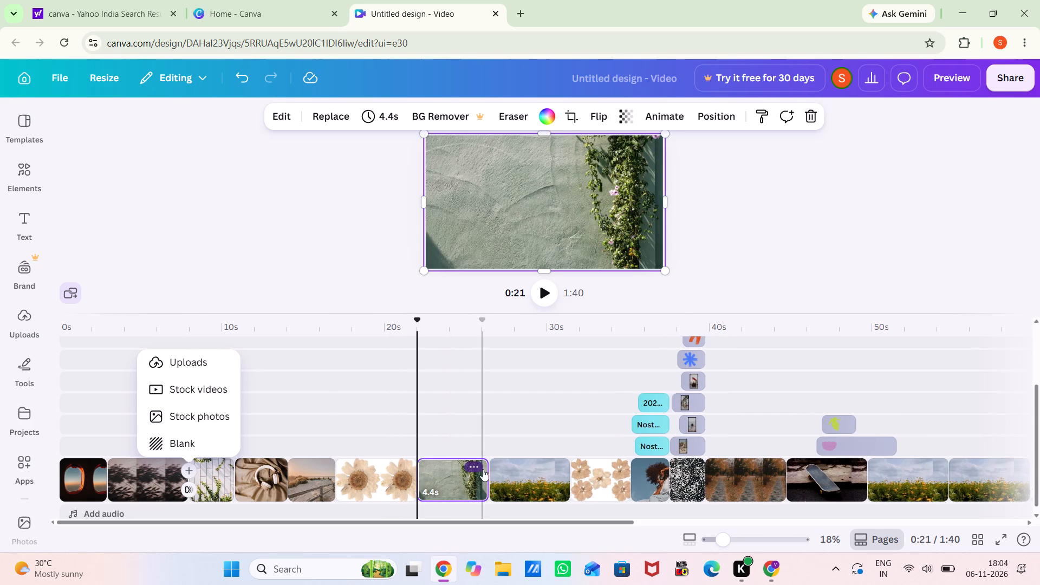
Shorten the yellow flower field clip before the pressed-flowers clip to 3.3 seconds from its end edge.
{"action": "left_click", "coordinate": [571, 477]}
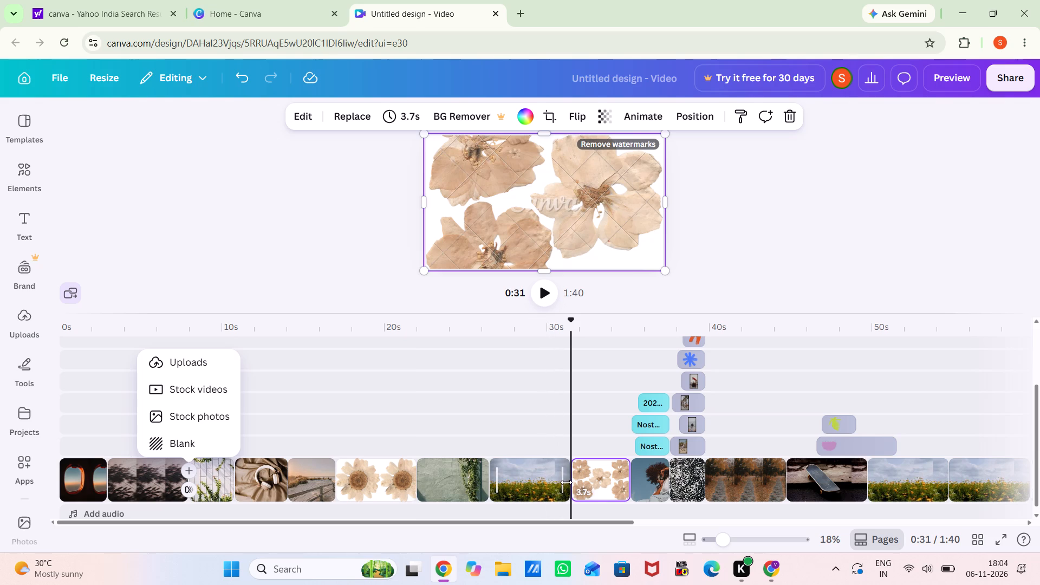
{"action": "left_click_drag", "start_coordinate": [567, 481], "coordinate": [540, 485]}
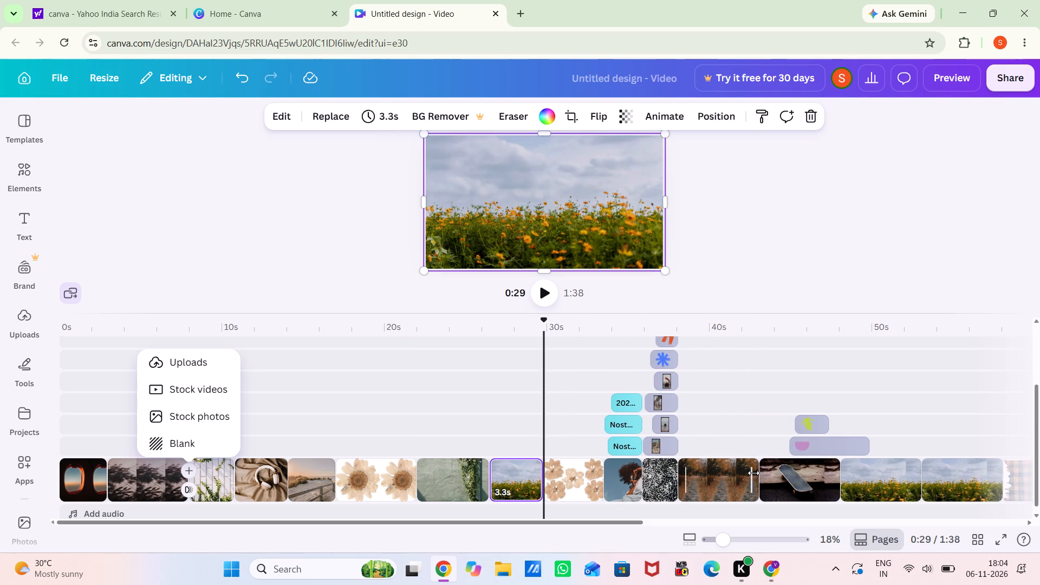
Shorten the autumn path clip to 3.1 seconds from its end edge.
{"action": "left_click_drag", "start_coordinate": [757, 478], "coordinate": [730, 486]}
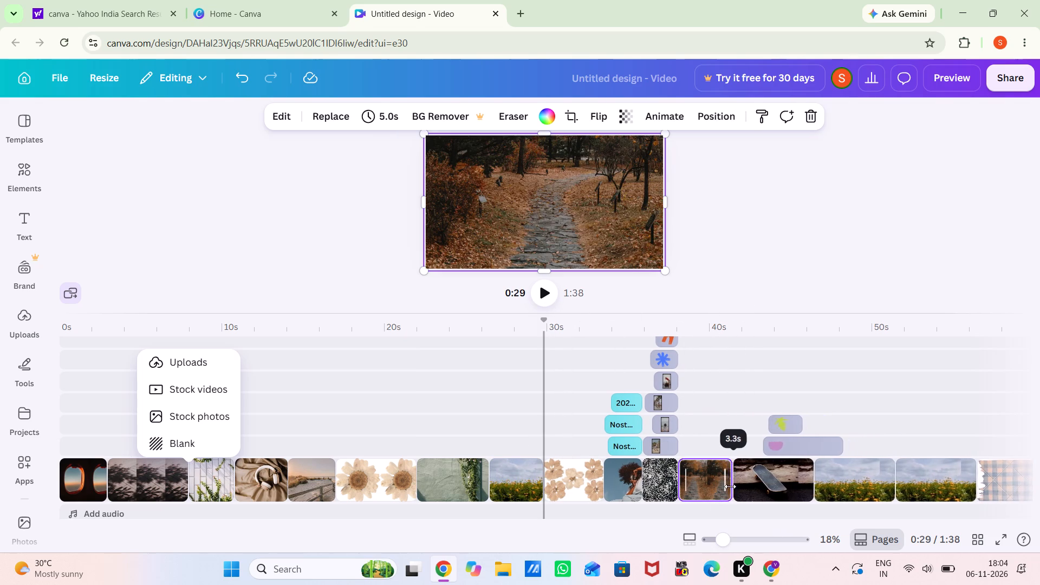
{"action": "left_click_drag", "start_coordinate": [730, 486], "coordinate": [727, 487]}
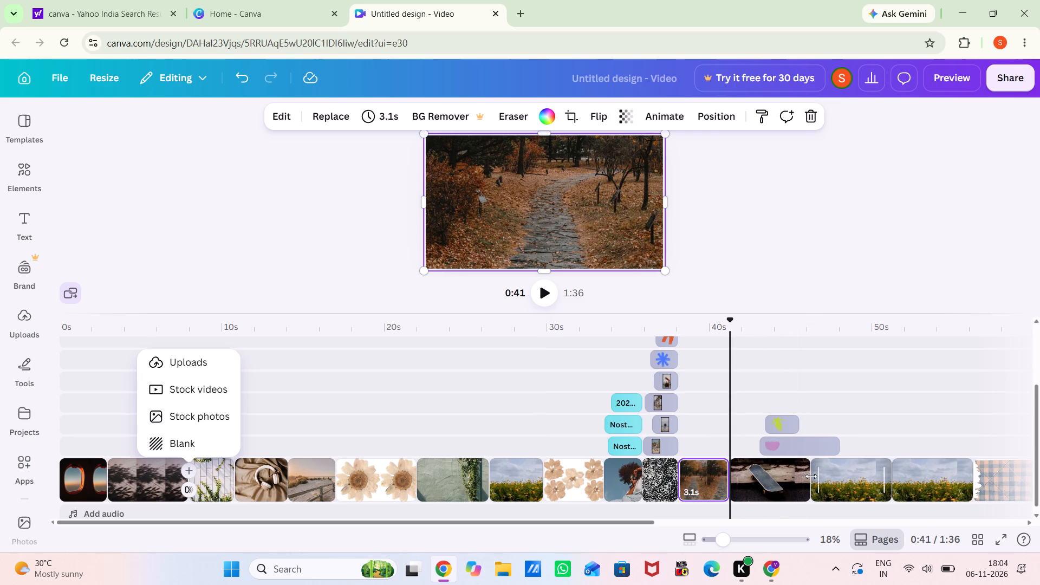
Shorten the skateboard clip to 3.6 seconds from its end edge.
{"action": "left_click", "coordinate": [811, 476]}
{"action": "left_click_drag", "start_coordinate": [811, 476], "coordinate": [783, 489]}
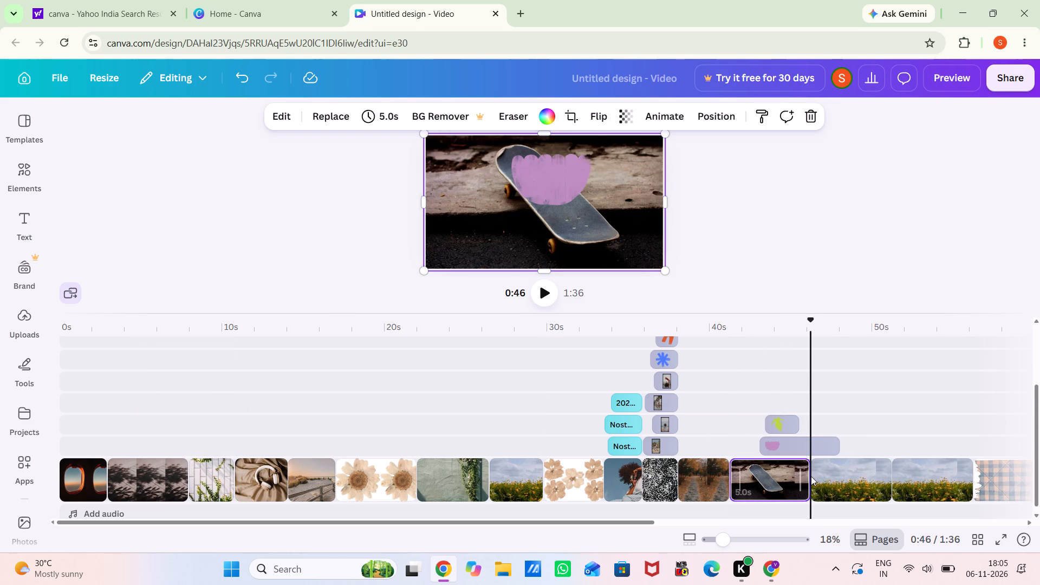
{"action": "left_click_drag", "start_coordinate": [807, 476], "coordinate": [786, 480]}
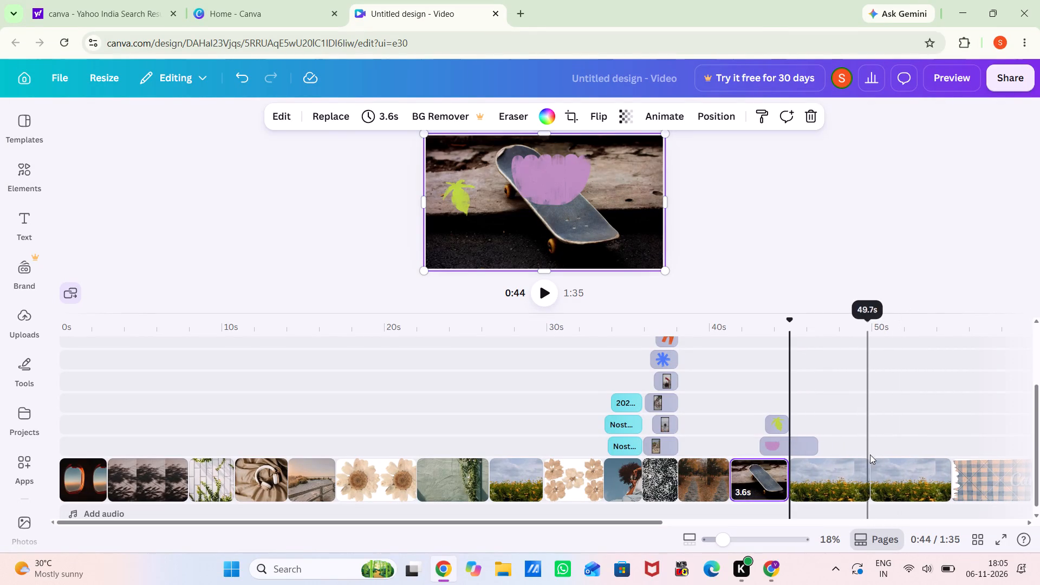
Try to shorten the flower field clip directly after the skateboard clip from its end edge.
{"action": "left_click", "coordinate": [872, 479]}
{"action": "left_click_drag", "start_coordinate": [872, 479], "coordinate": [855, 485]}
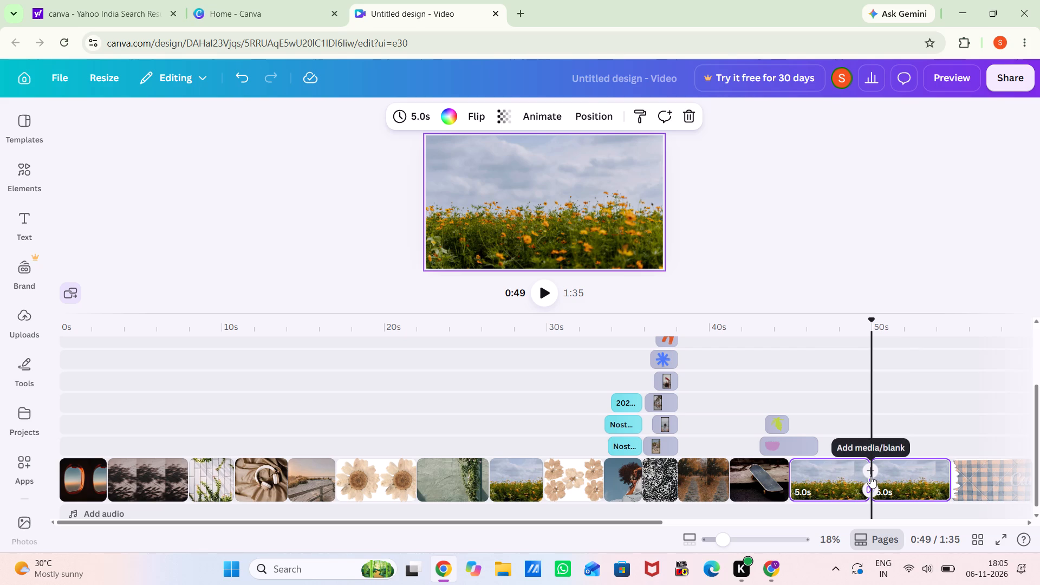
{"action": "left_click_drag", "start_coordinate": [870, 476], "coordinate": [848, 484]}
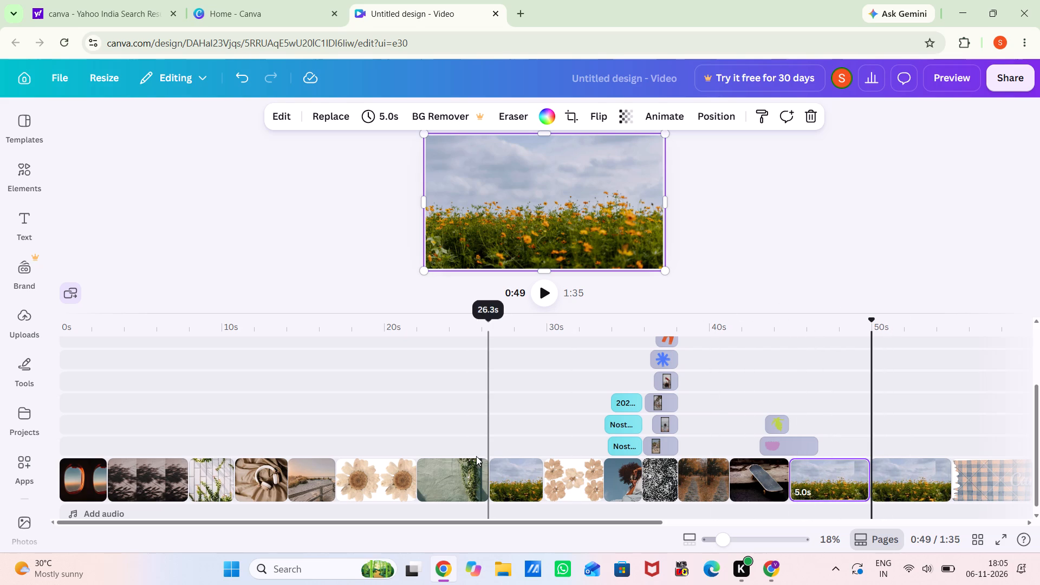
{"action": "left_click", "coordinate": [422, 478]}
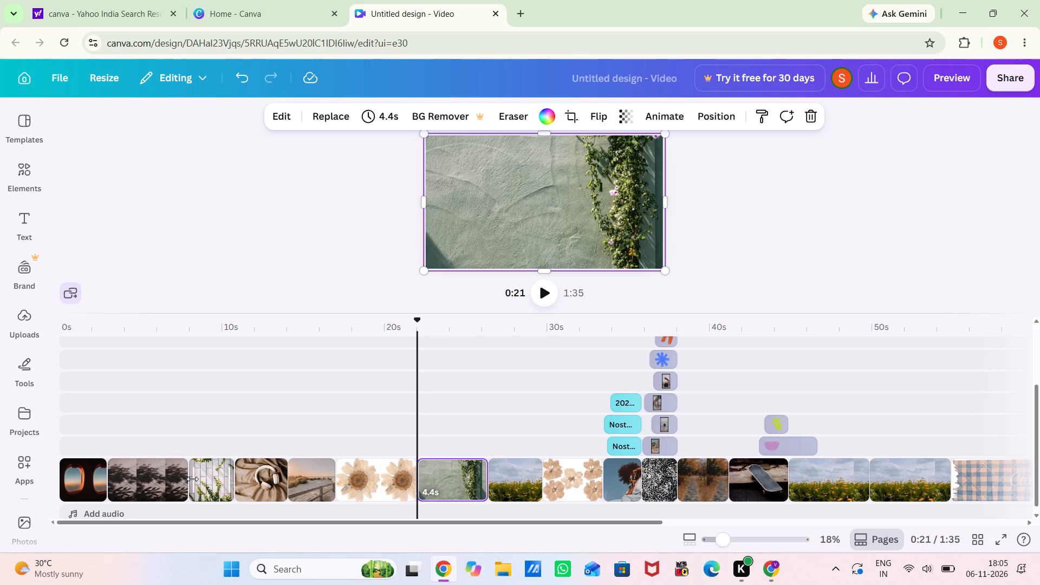
Extend the white brick ivy clip to 3.9 seconds from its start edge.
{"action": "left_click_drag", "start_coordinate": [191, 479], "coordinate": [173, 479]}
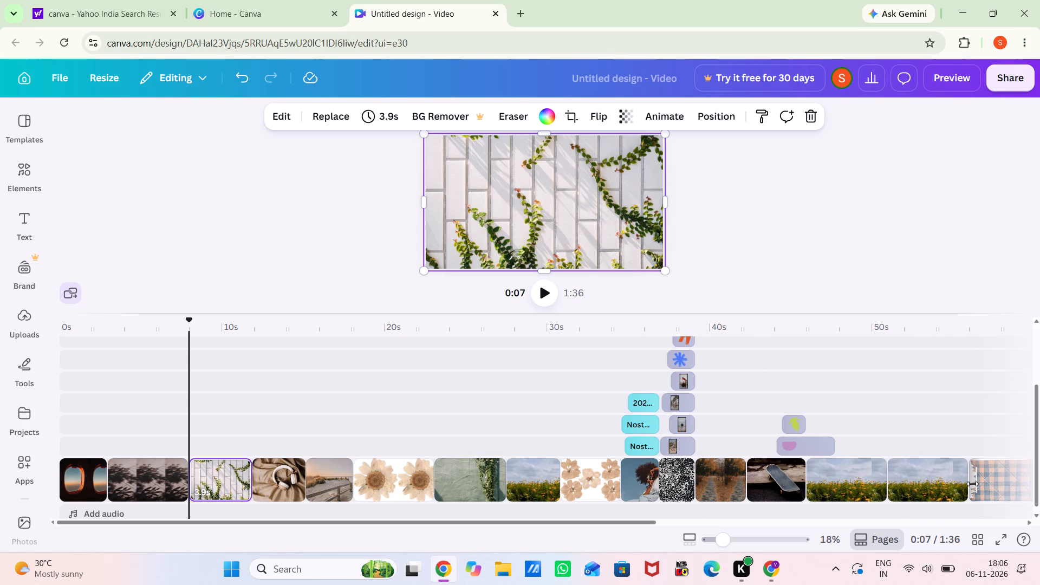
Trim the peach and blue gingham clip to 0.1 seconds from its start edge.
{"action": "left_click_drag", "start_coordinate": [971, 484], "coordinate": [928, 490]}
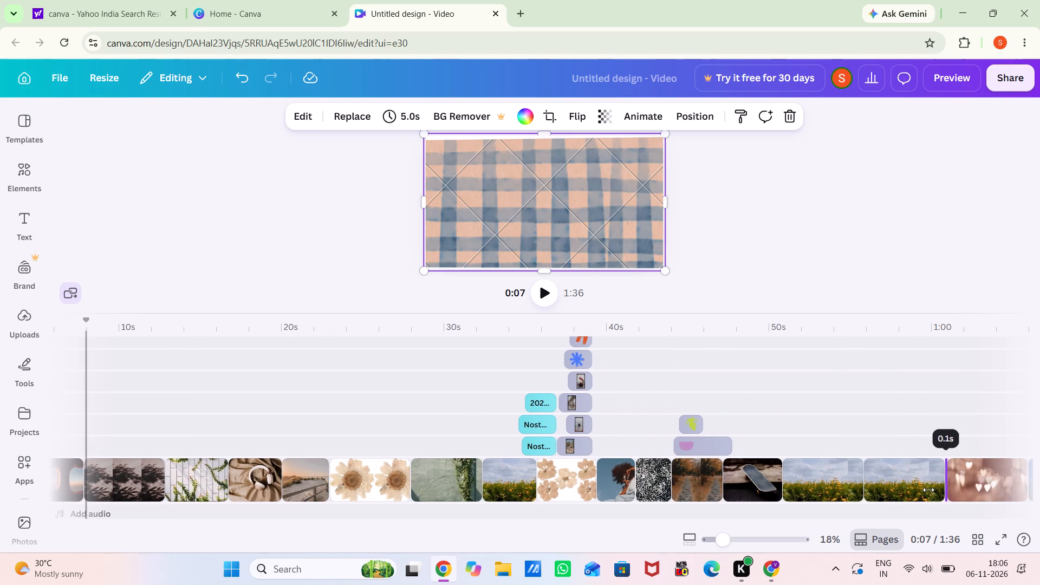
{"action": "left_click_drag", "start_coordinate": [928, 490], "coordinate": [926, 490]}
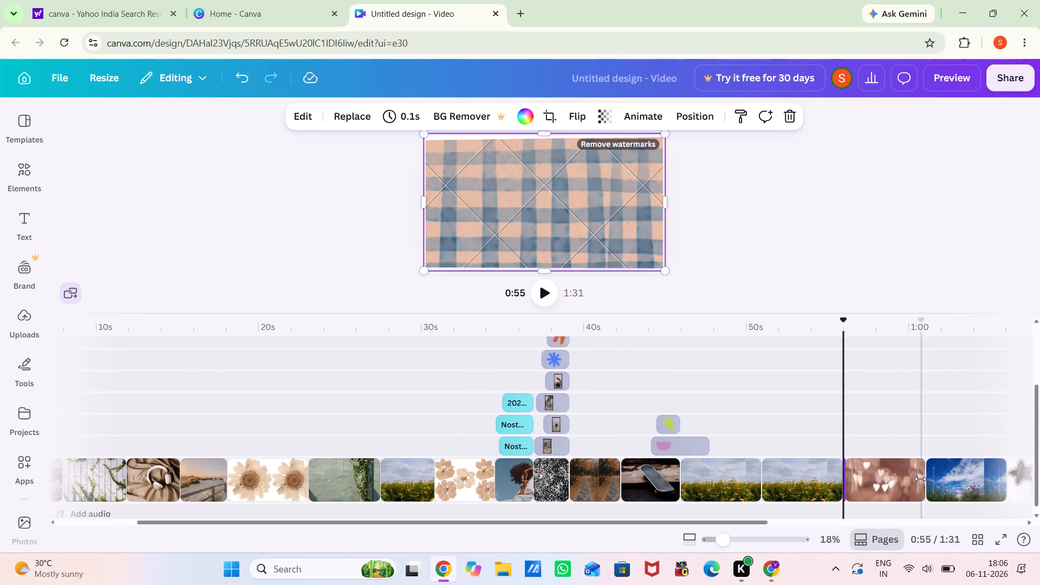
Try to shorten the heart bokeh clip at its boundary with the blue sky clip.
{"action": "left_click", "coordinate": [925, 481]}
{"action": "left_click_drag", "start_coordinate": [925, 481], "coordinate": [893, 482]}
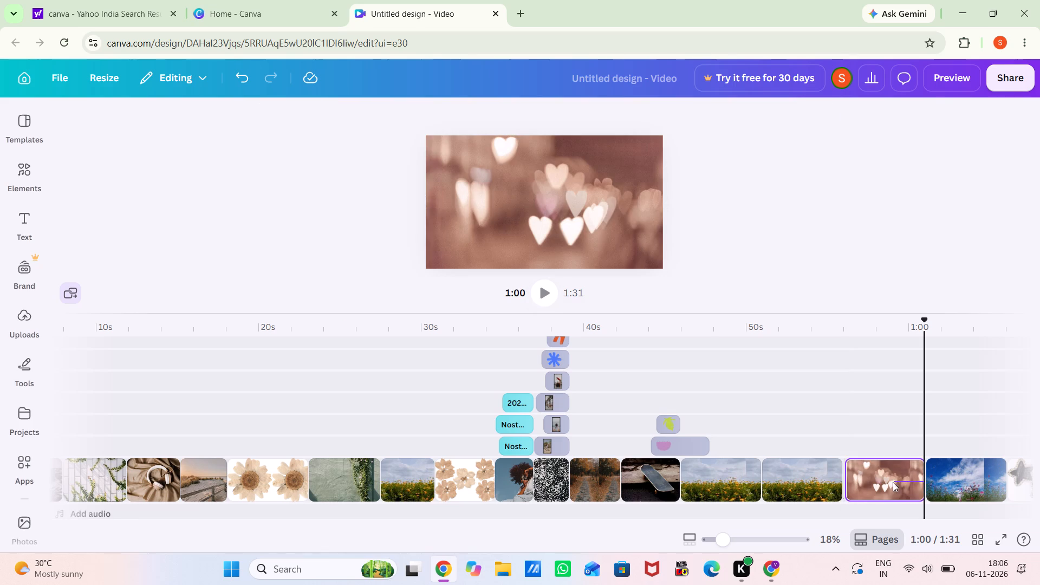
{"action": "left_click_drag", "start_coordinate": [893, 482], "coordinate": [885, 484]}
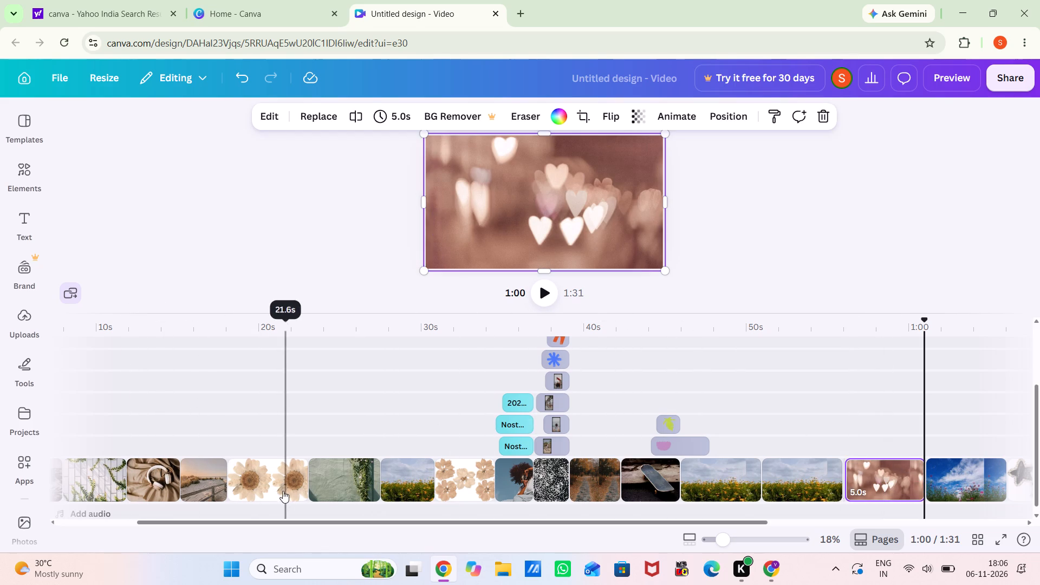
Extend the green wall ivy clip to 5.8 seconds from its start edge.
{"action": "left_click_drag", "start_coordinate": [310, 476], "coordinate": [287, 474]}
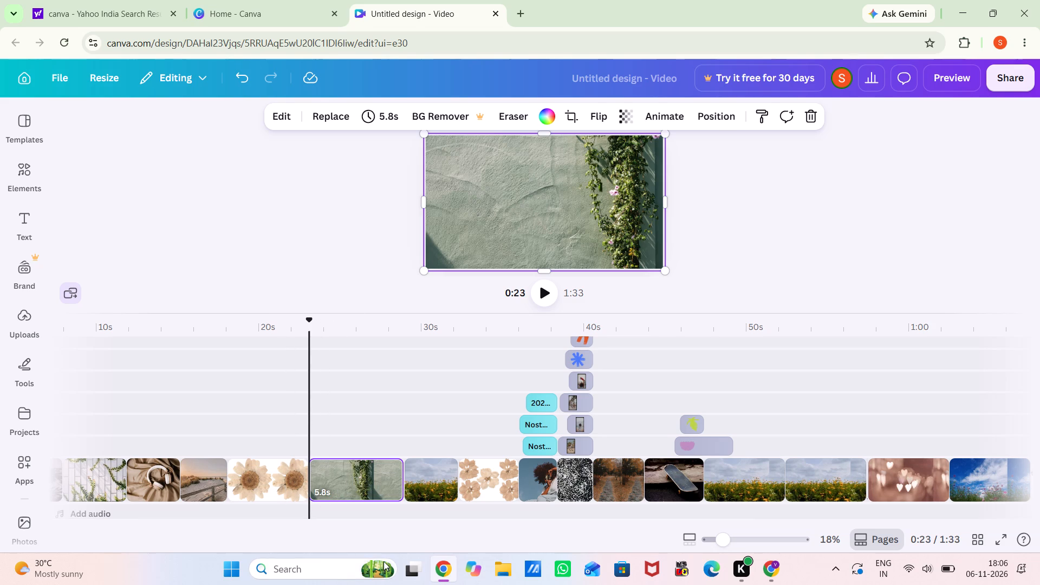
Adjust the trim at the boundary between the green wall ivy clip and the flower field clip following it.
{"action": "left_click", "coordinate": [407, 480]}
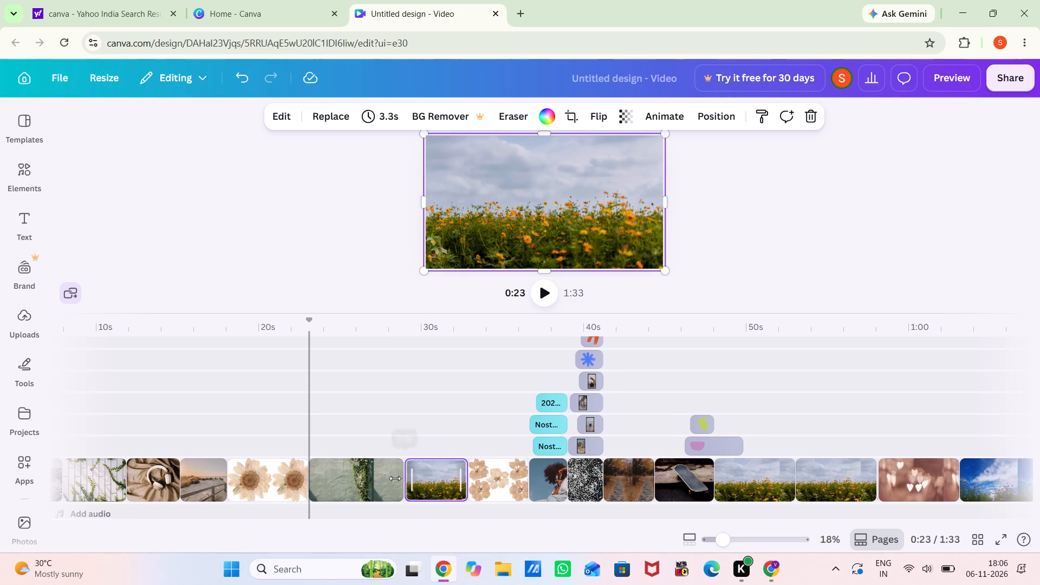
{"action": "left_click_drag", "start_coordinate": [405, 477], "coordinate": [393, 477]}
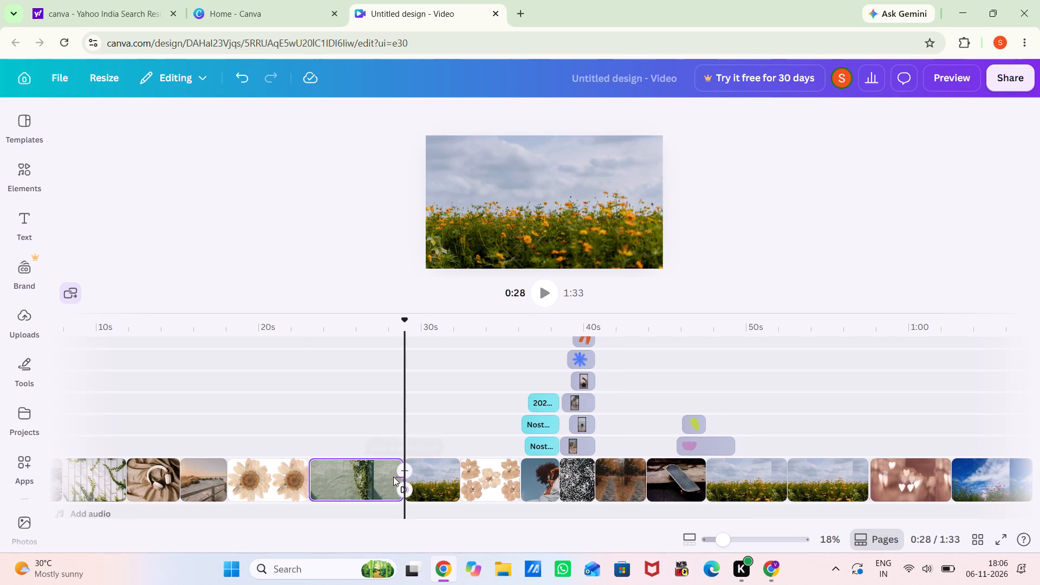
{"action": "left_click_drag", "start_coordinate": [393, 477], "coordinate": [388, 477]}
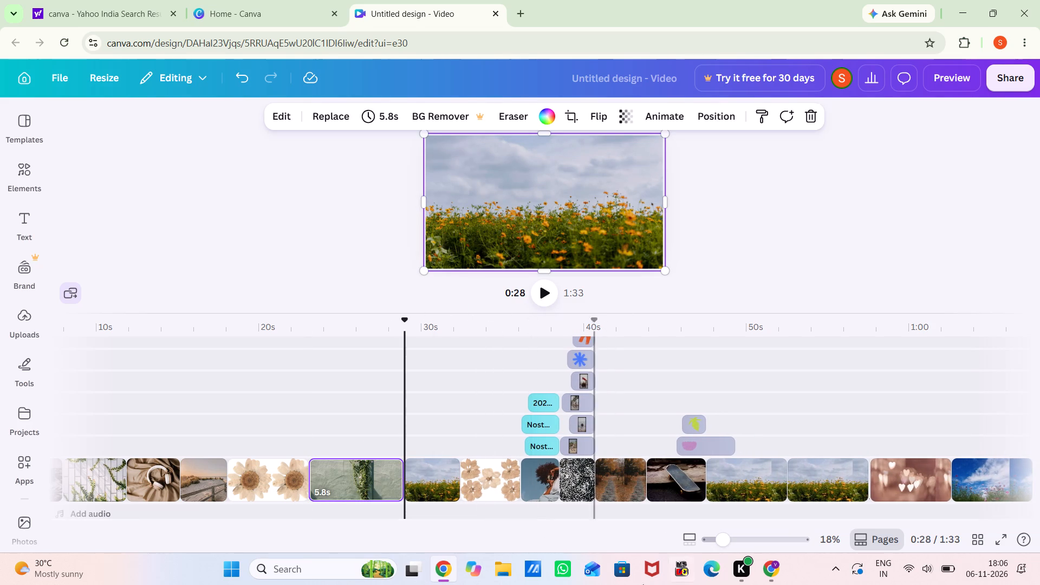
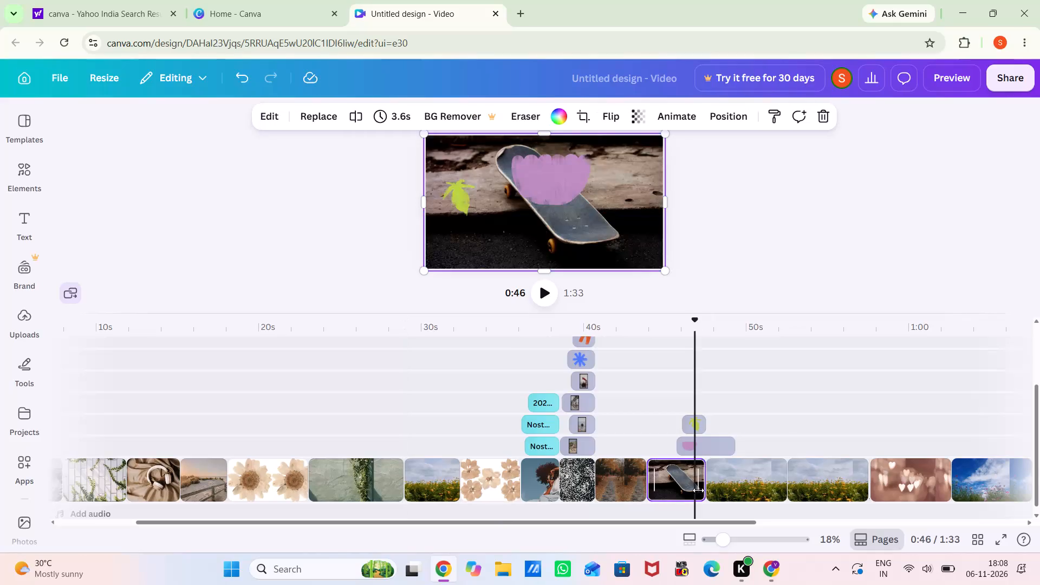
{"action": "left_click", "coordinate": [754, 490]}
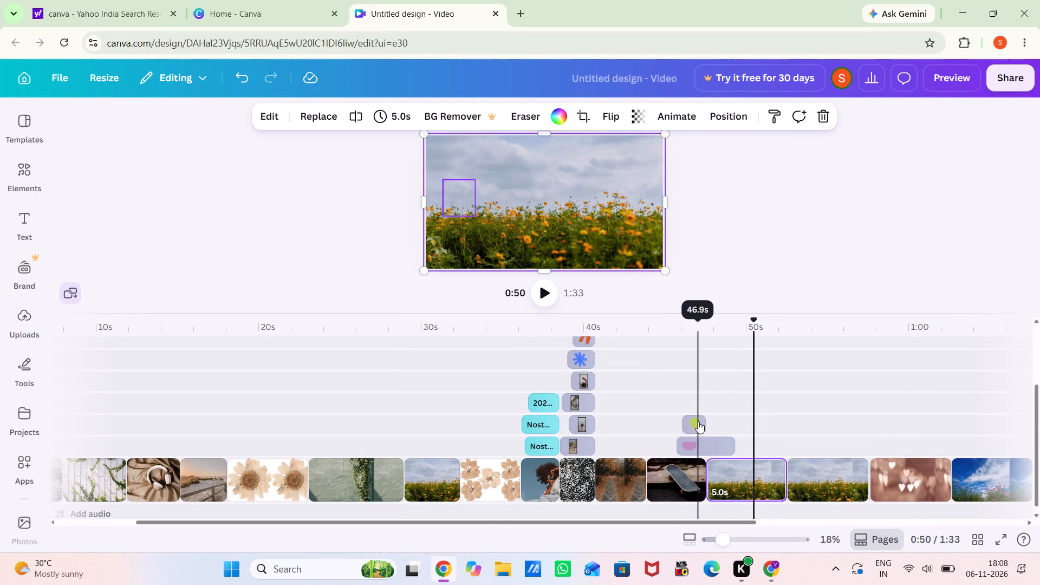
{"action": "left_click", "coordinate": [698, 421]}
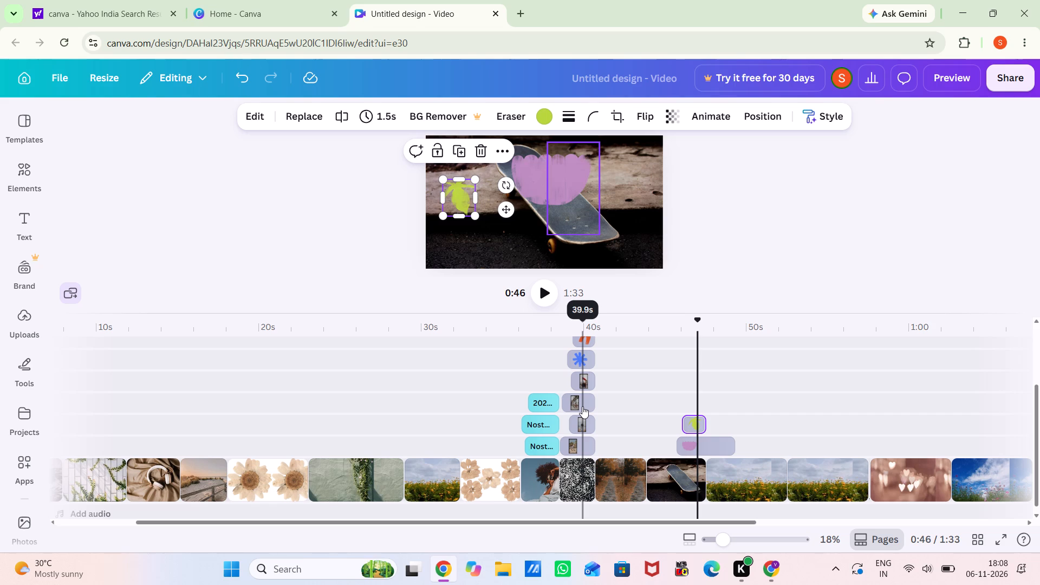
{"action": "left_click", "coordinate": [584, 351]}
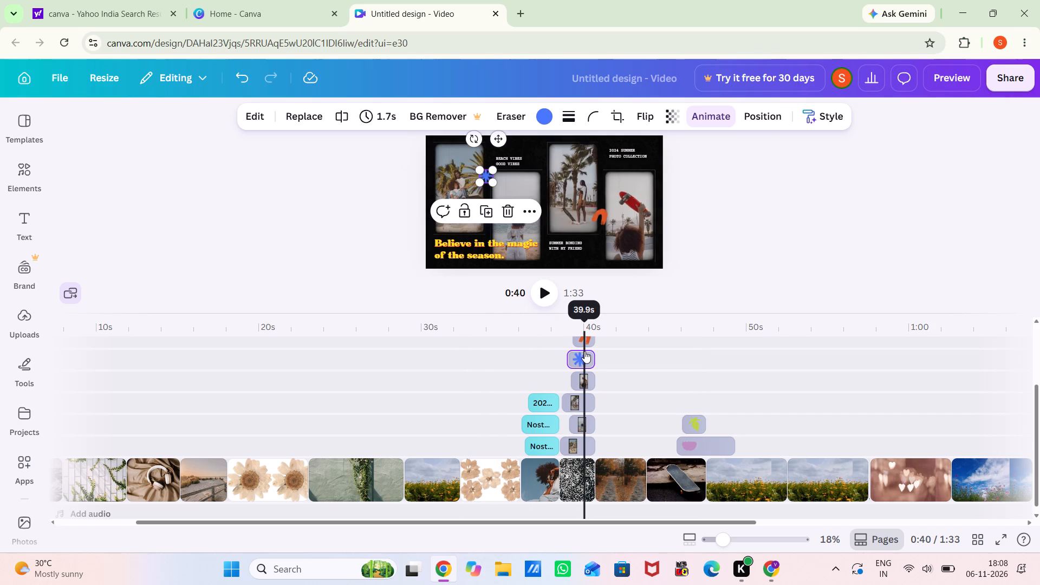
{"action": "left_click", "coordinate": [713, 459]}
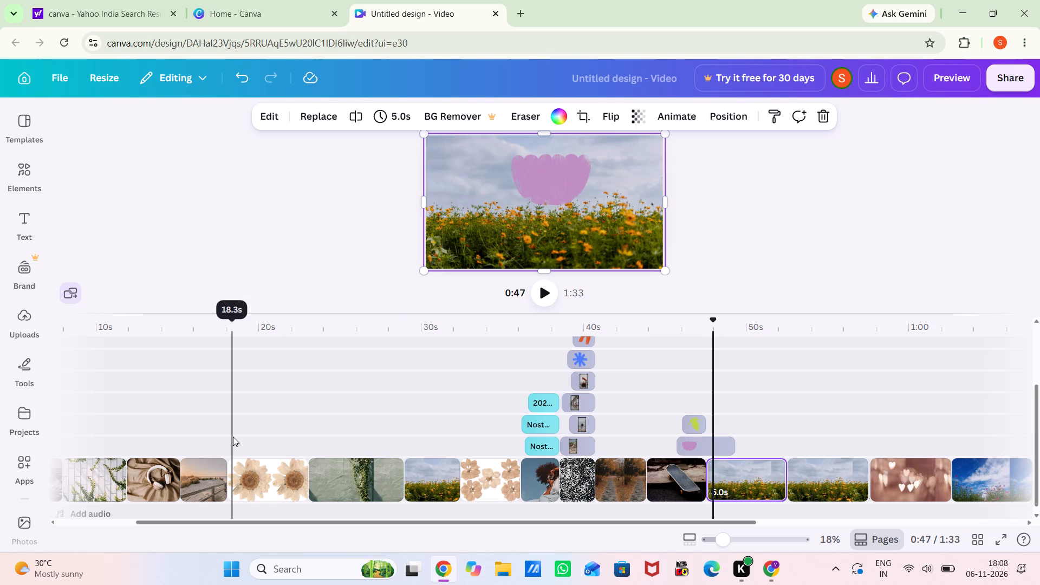
Play the video preview from the very beginning, starting at the airplane window clip.
{"action": "scroll", "coordinate": [232, 439], "scroll_direction": "right", "scroll_amount": 7}
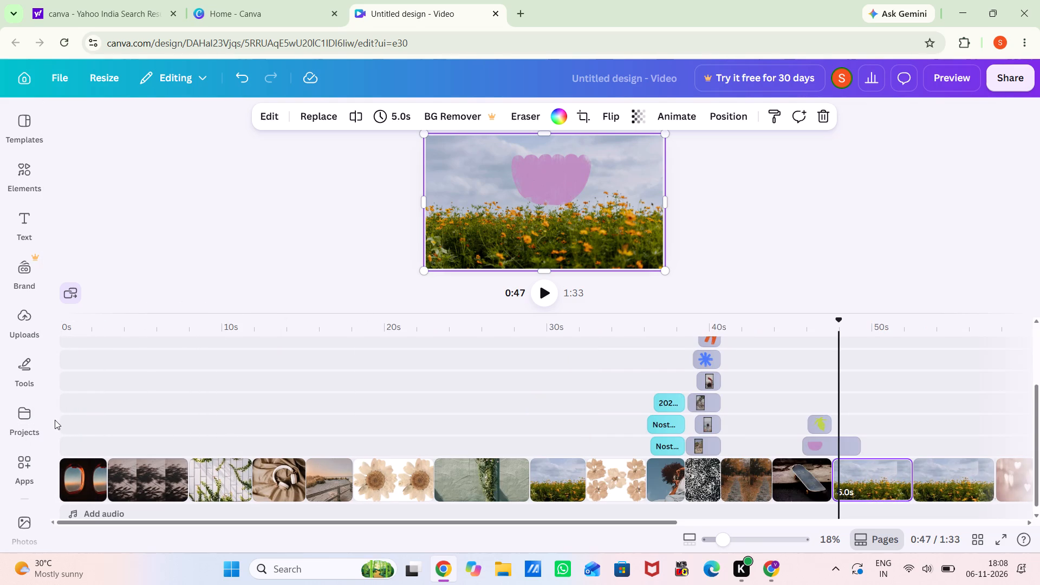
{"action": "left_click", "coordinate": [55, 420]}
{"action": "left_click", "coordinate": [69, 417]}
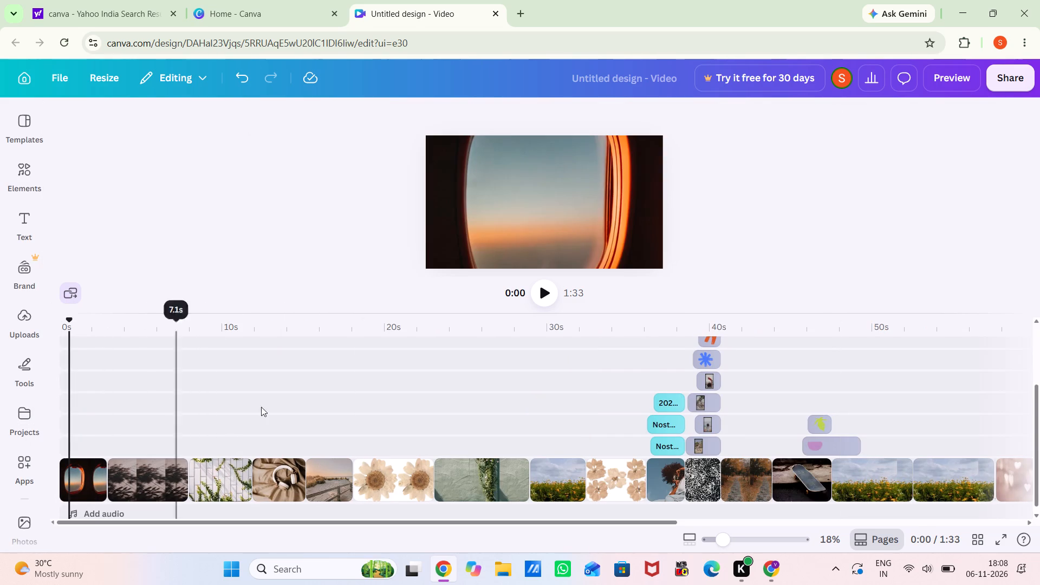
{"action": "left_click", "coordinate": [542, 296]}
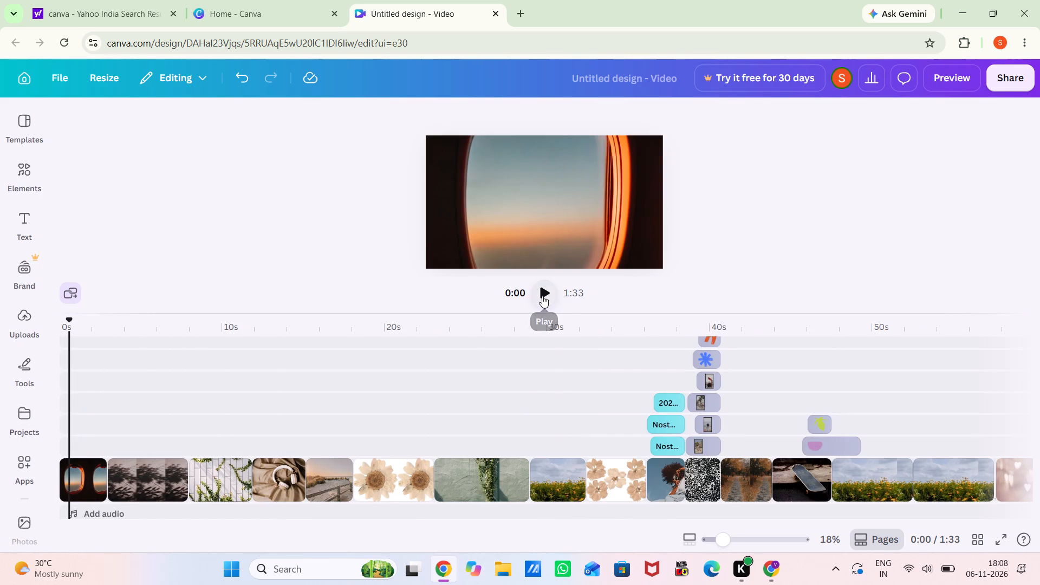
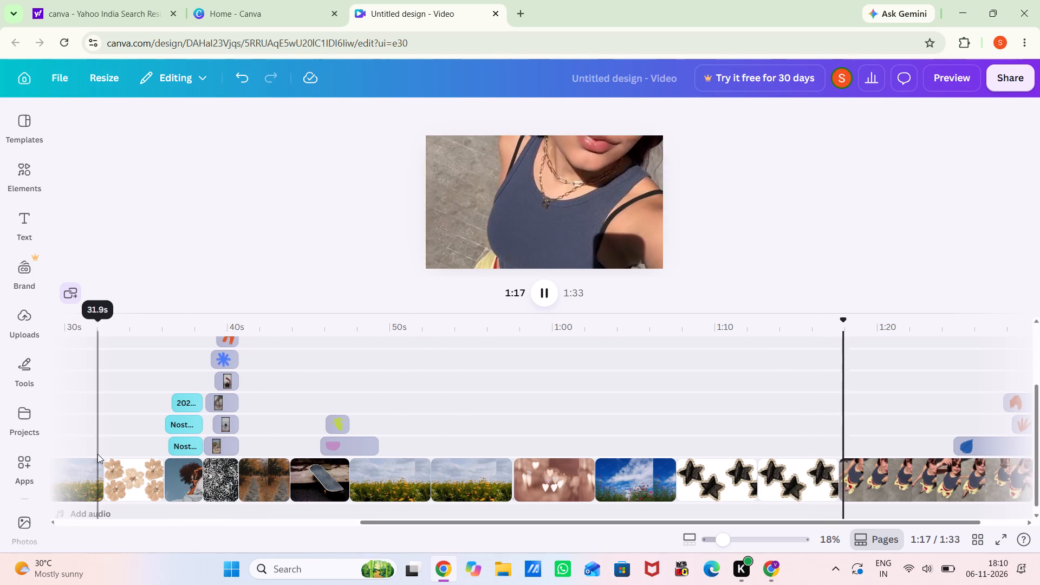
Stop the preview and return the playhead to 0:30, at the yellow flower field clip.
{"action": "left_click", "coordinate": [76, 402]}
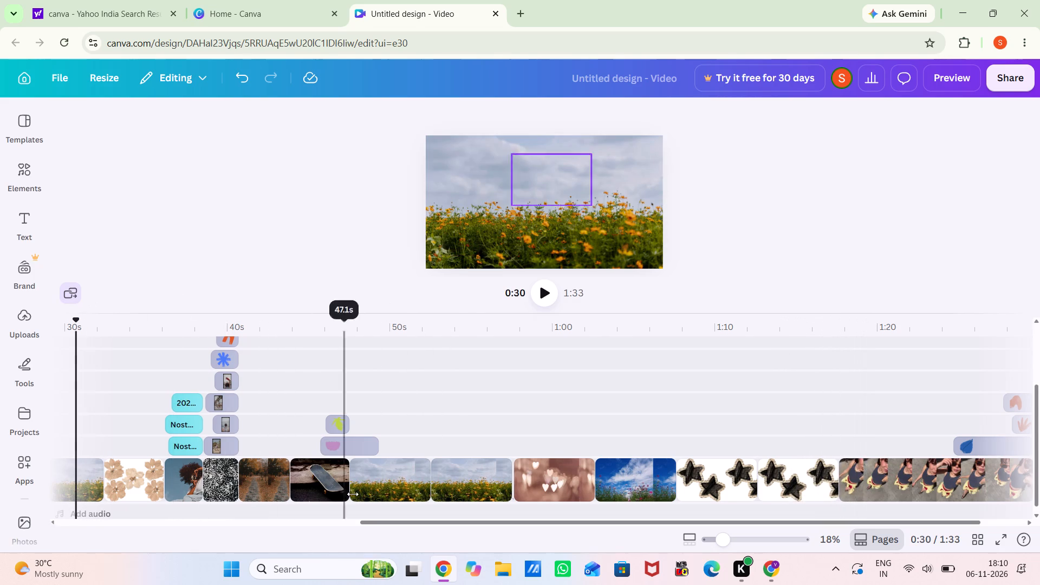
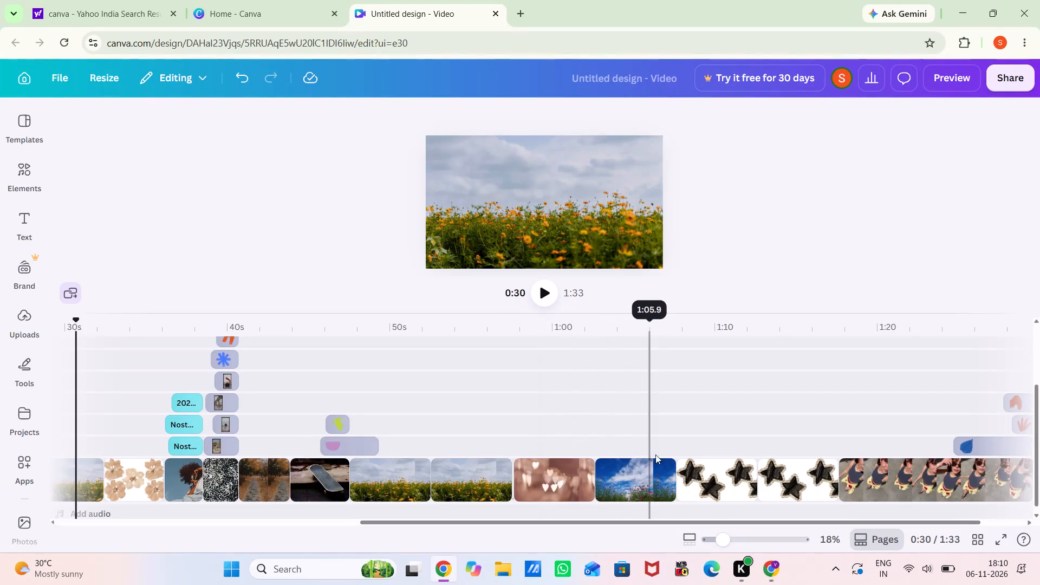
Shorten the blue sky clip with pink flowers to 2.1 seconds.
{"action": "left_click", "coordinate": [631, 473]}
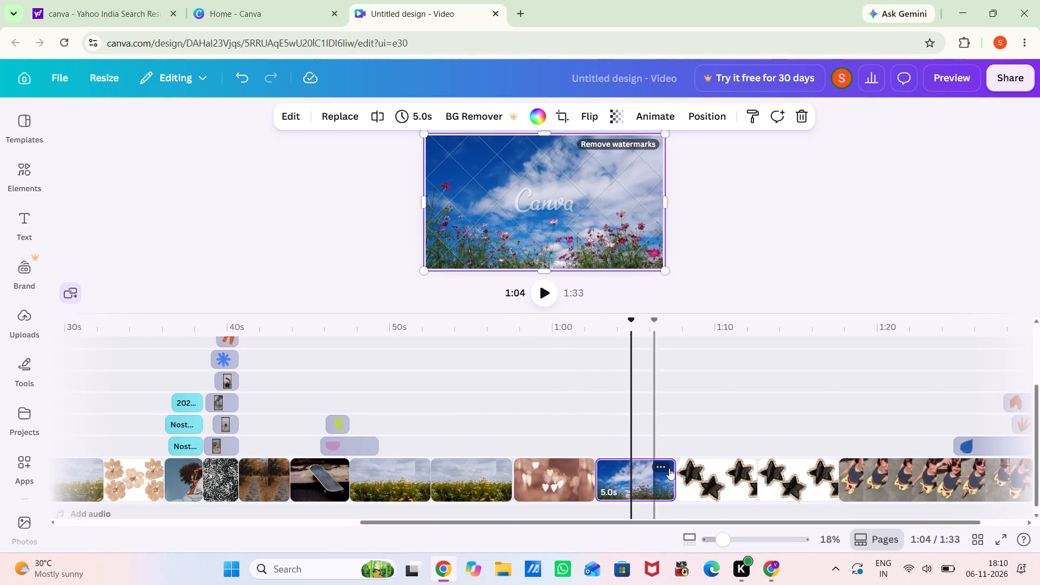
{"action": "left_click_drag", "start_coordinate": [671, 475], "coordinate": [637, 483]}
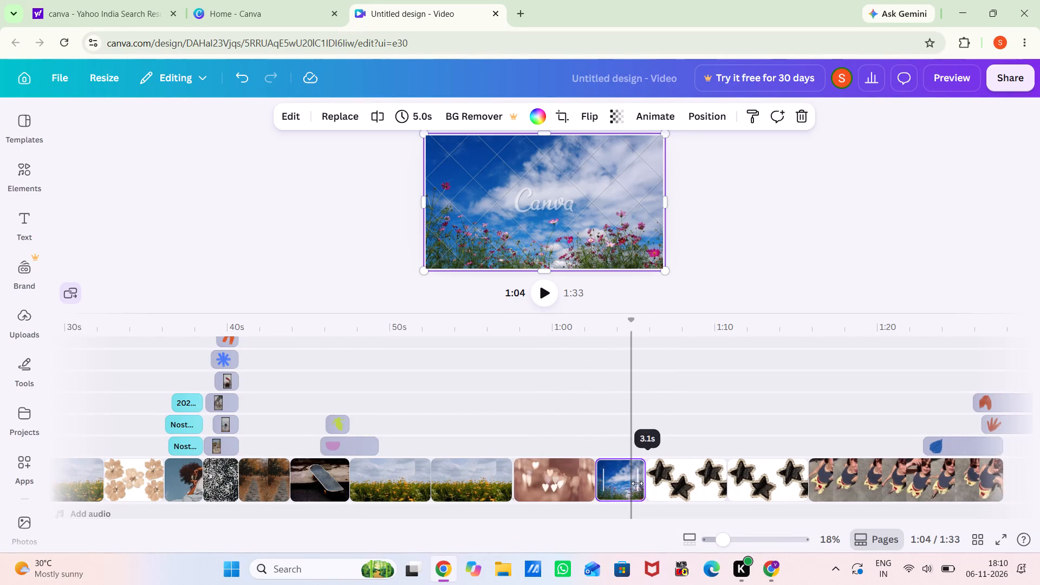
{"action": "left_click_drag", "start_coordinate": [637, 483], "coordinate": [622, 486]}
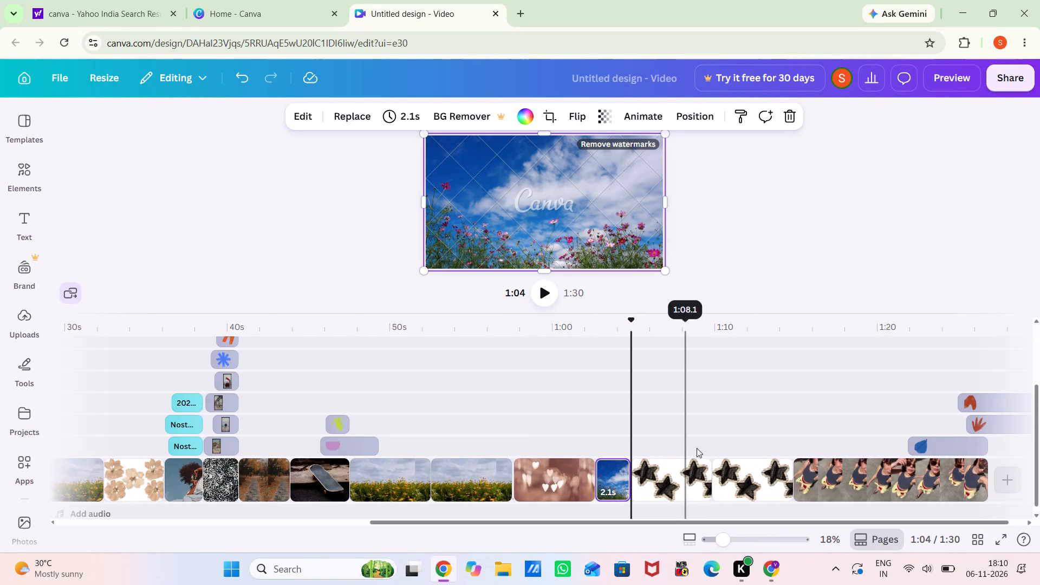
Shorten the first black star clip, right after the blue sky clip, to 1.1 seconds.
{"action": "left_click", "coordinate": [680, 473]}
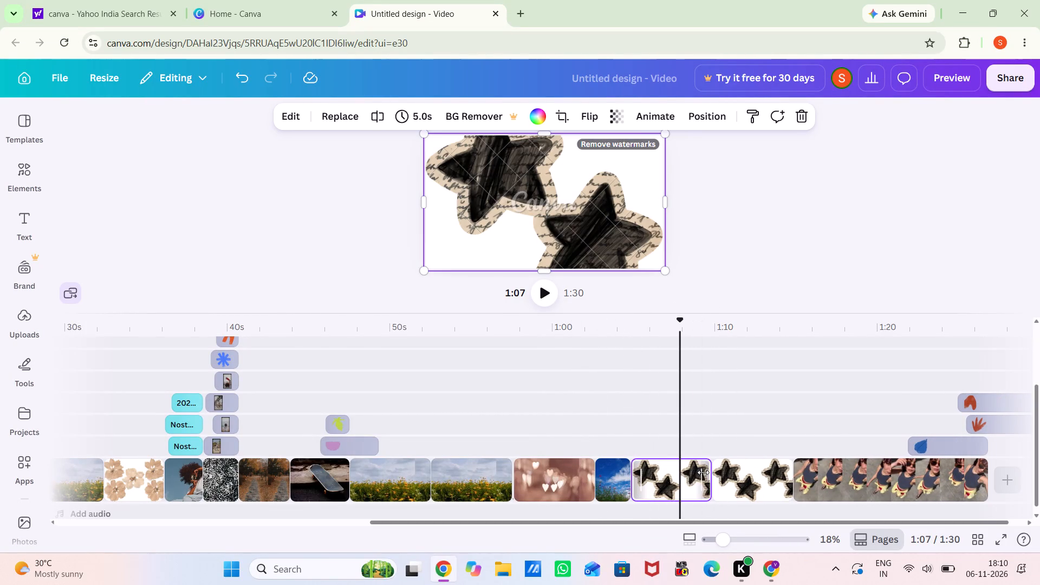
{"action": "left_click_drag", "start_coordinate": [707, 475], "coordinate": [645, 485]}
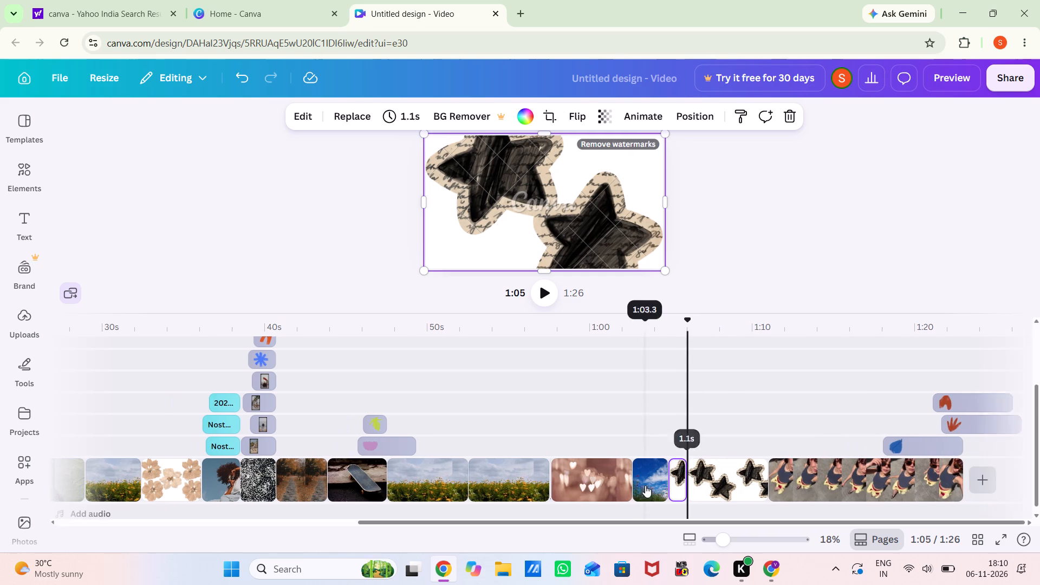
Shorten the second black star clip, just before the final selfie clip, to 2.8 seconds.
{"action": "left_click", "coordinate": [725, 474]}
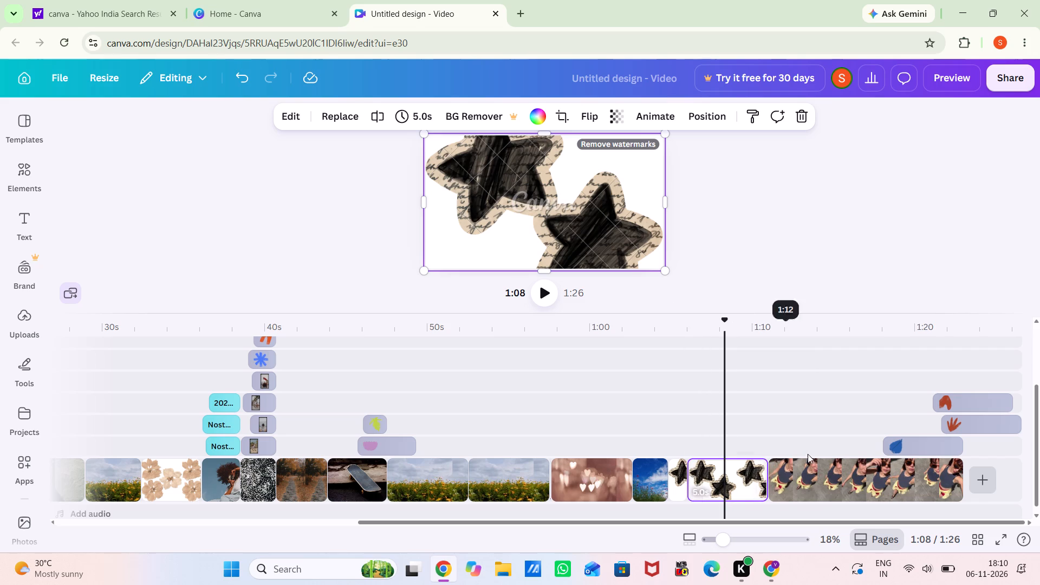
{"action": "left_click_drag", "start_coordinate": [769, 479], "coordinate": [731, 487]}
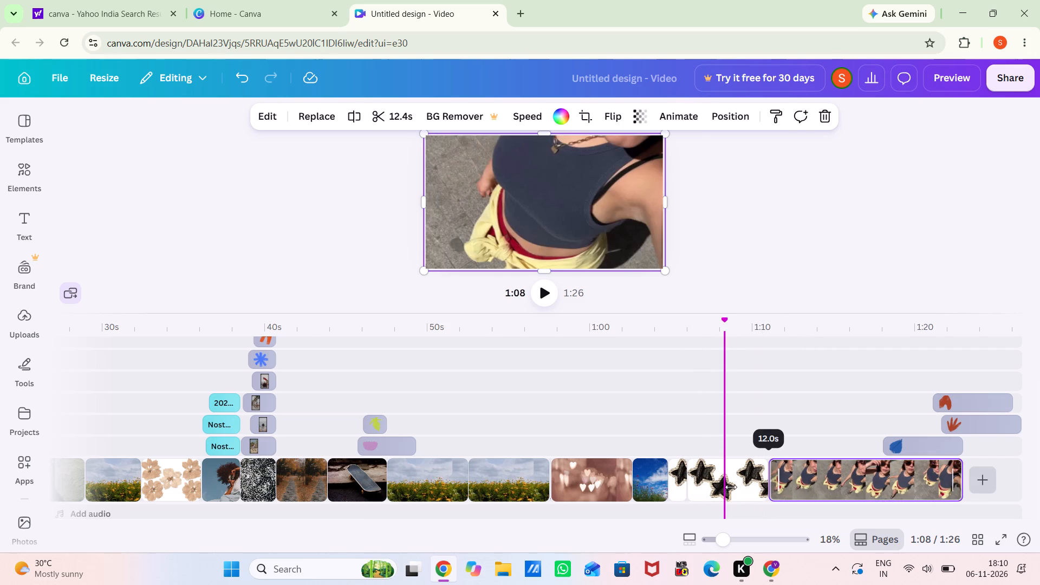
{"action": "left_click_drag", "start_coordinate": [731, 487], "coordinate": [730, 485]}
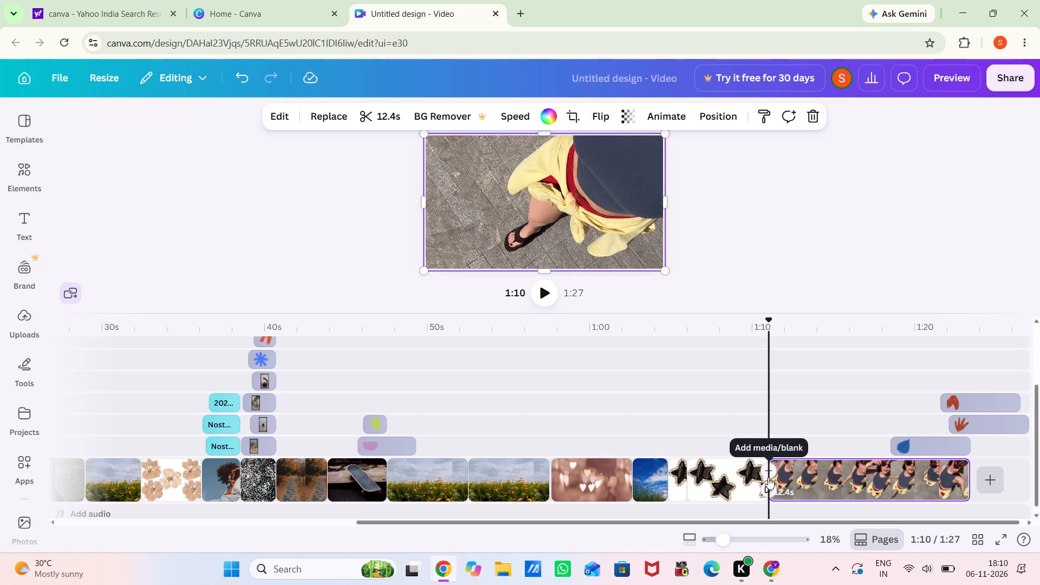
{"action": "left_click_drag", "start_coordinate": [766, 477], "coordinate": [731, 478]}
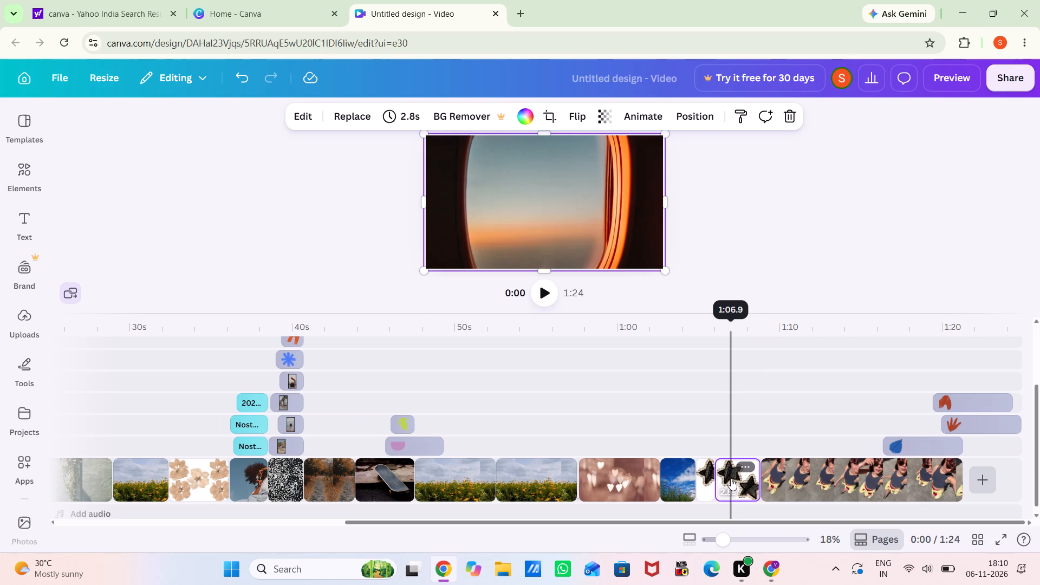
Trim the end of the final selfie video clip so it lasts 3.5 seconds.
{"action": "left_click", "coordinate": [830, 472]}
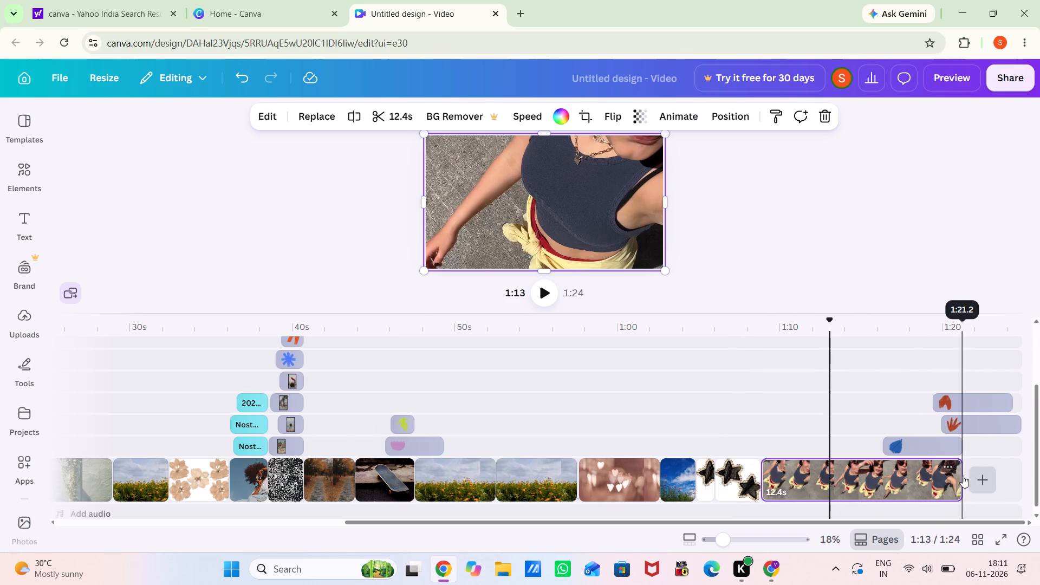
{"action": "left_click_drag", "start_coordinate": [958, 477], "coordinate": [943, 474]}
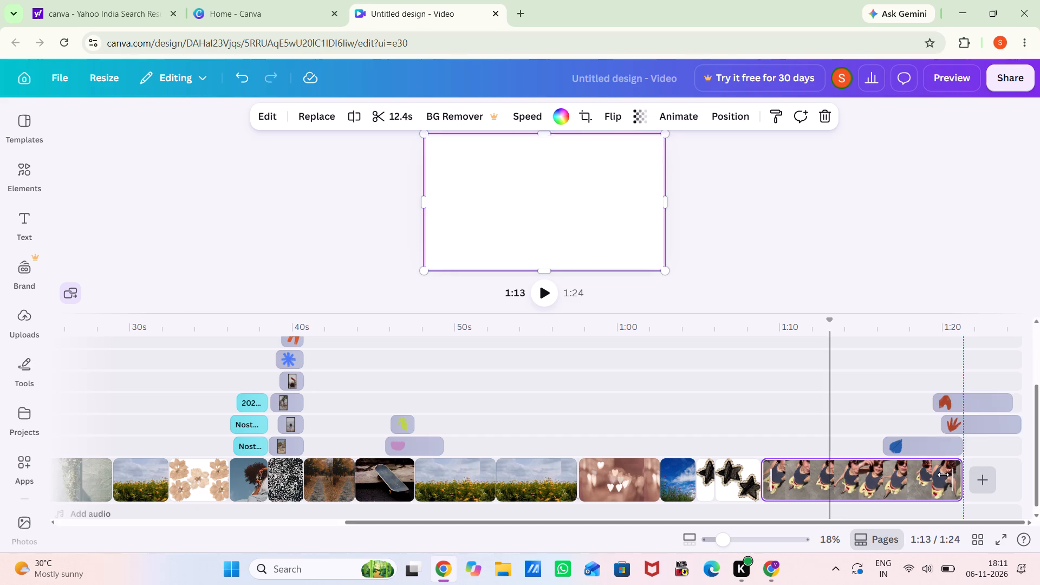
{"action": "left_click_drag", "start_coordinate": [943, 474], "coordinate": [814, 498]}
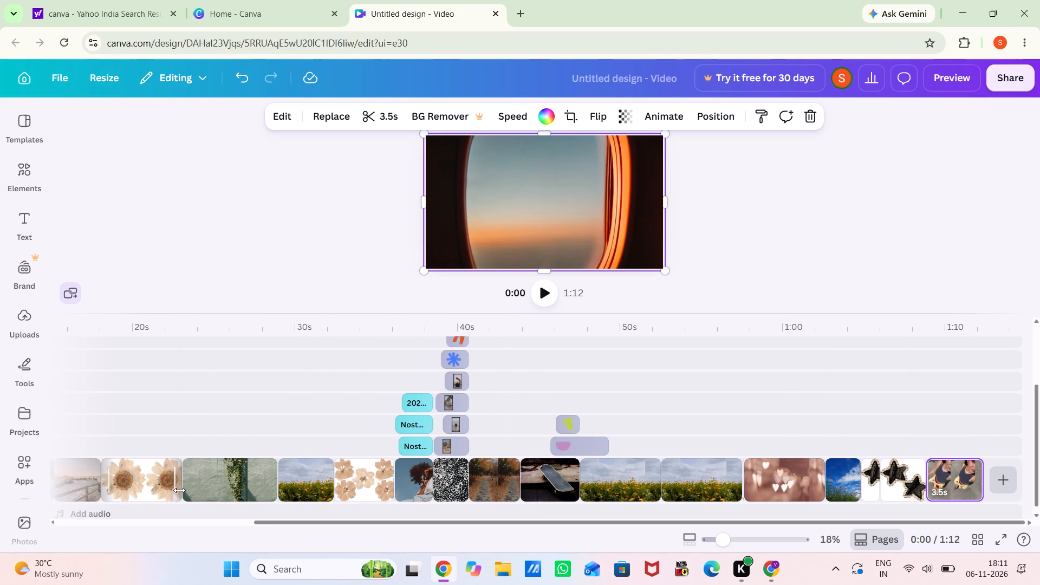
Go back to the opening airplane window clip and play the video from the start.
{"action": "scroll", "coordinate": [179, 490], "scroll_direction": "right", "scroll_amount": 6}
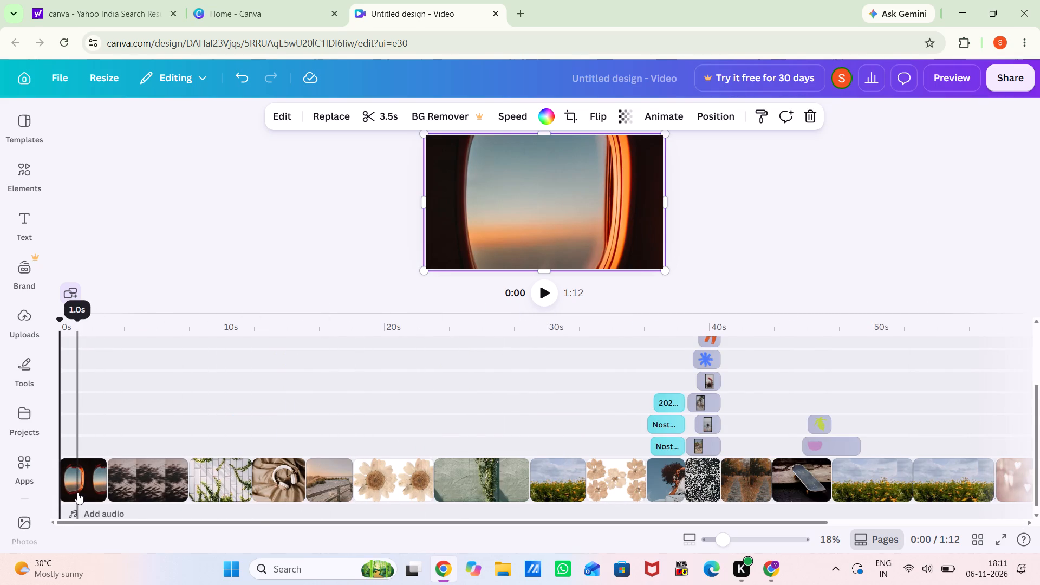
{"action": "left_click", "coordinate": [62, 481]}
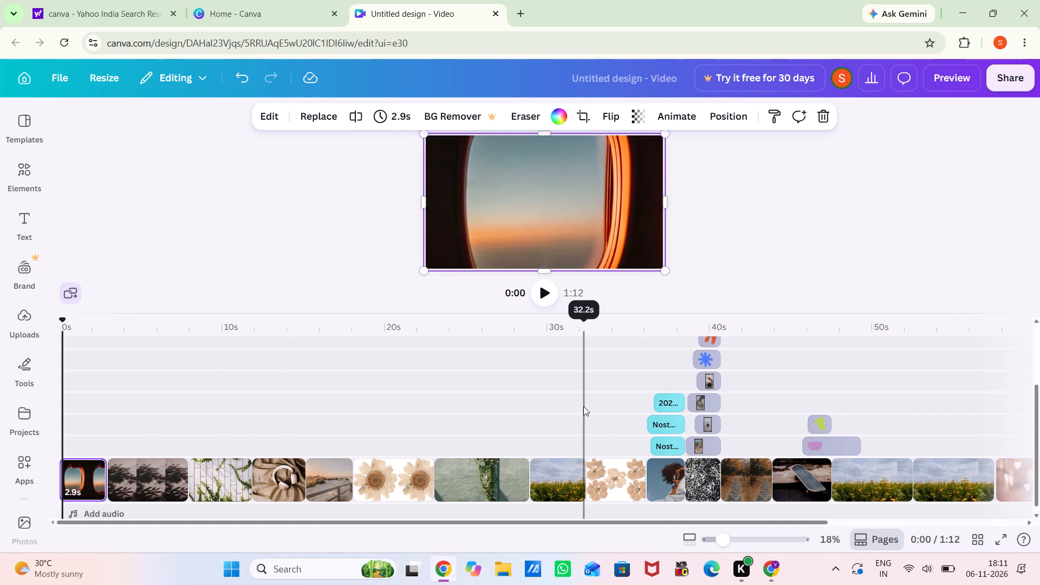
{"action": "left_click", "coordinate": [548, 293]}
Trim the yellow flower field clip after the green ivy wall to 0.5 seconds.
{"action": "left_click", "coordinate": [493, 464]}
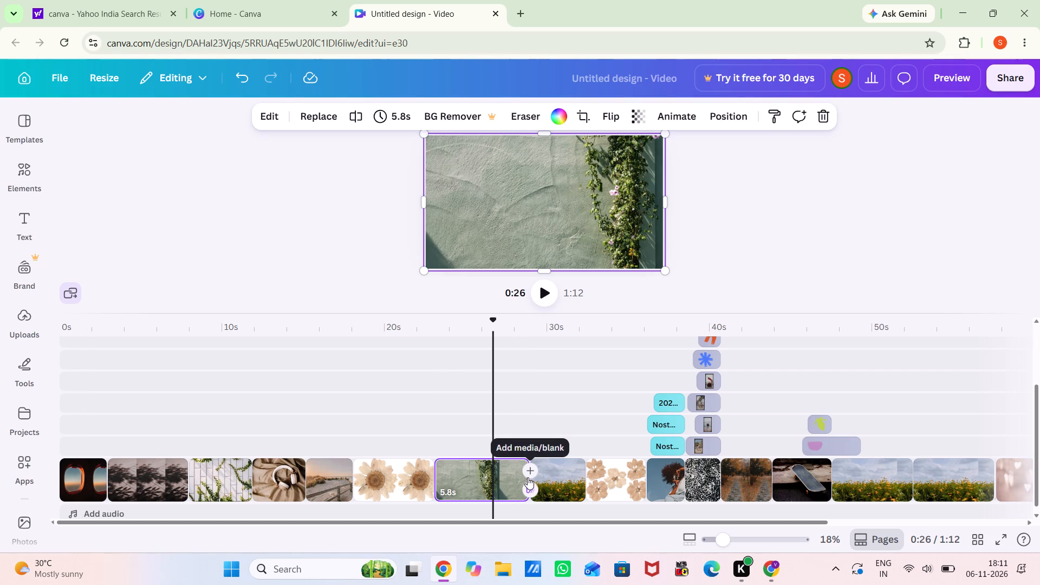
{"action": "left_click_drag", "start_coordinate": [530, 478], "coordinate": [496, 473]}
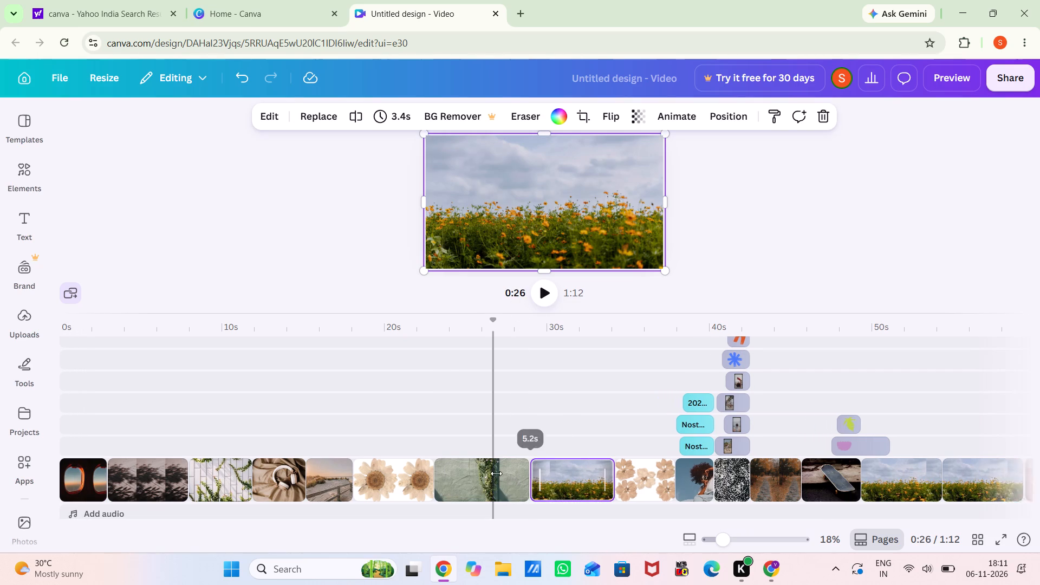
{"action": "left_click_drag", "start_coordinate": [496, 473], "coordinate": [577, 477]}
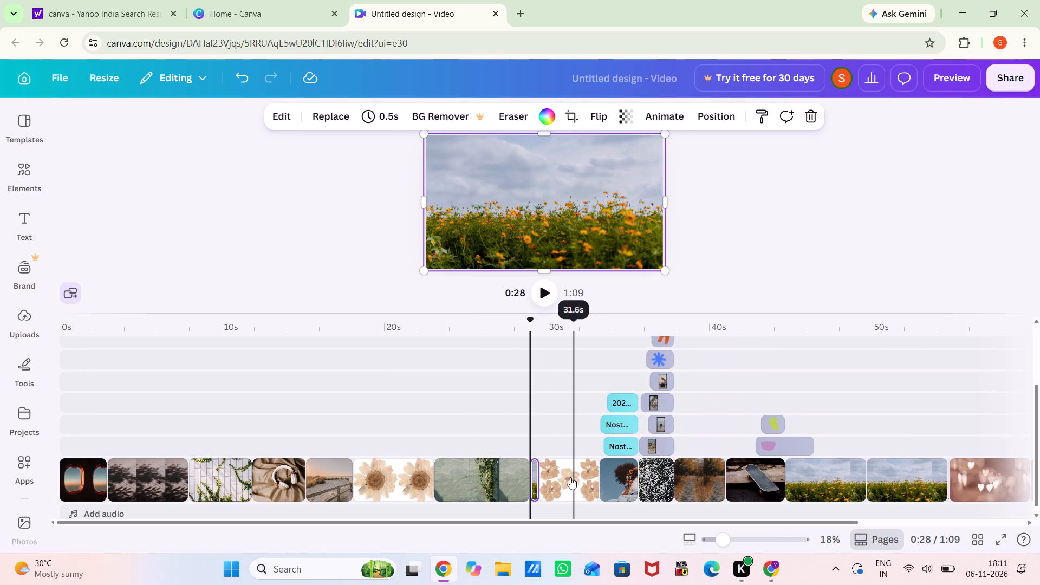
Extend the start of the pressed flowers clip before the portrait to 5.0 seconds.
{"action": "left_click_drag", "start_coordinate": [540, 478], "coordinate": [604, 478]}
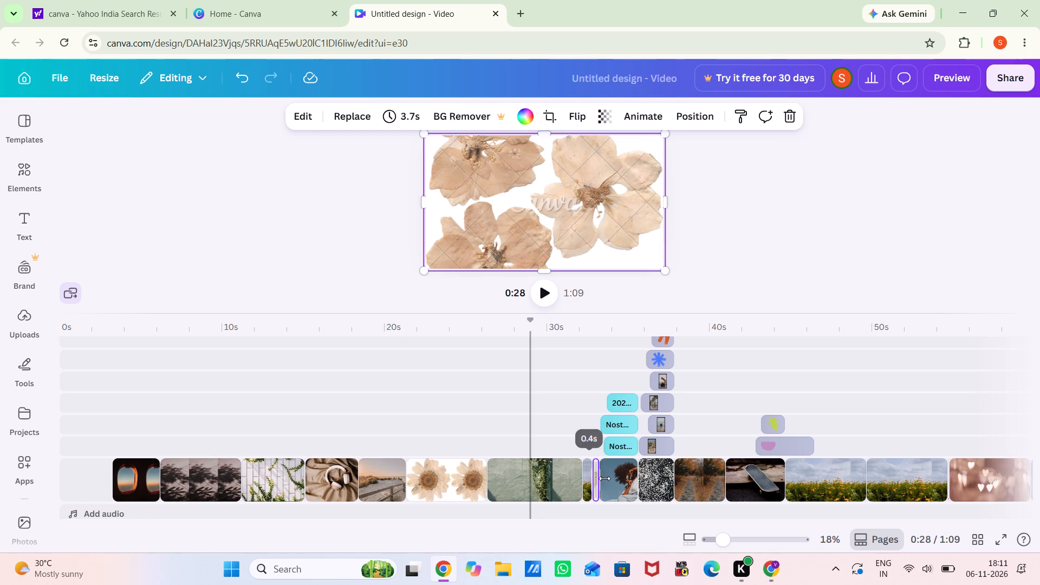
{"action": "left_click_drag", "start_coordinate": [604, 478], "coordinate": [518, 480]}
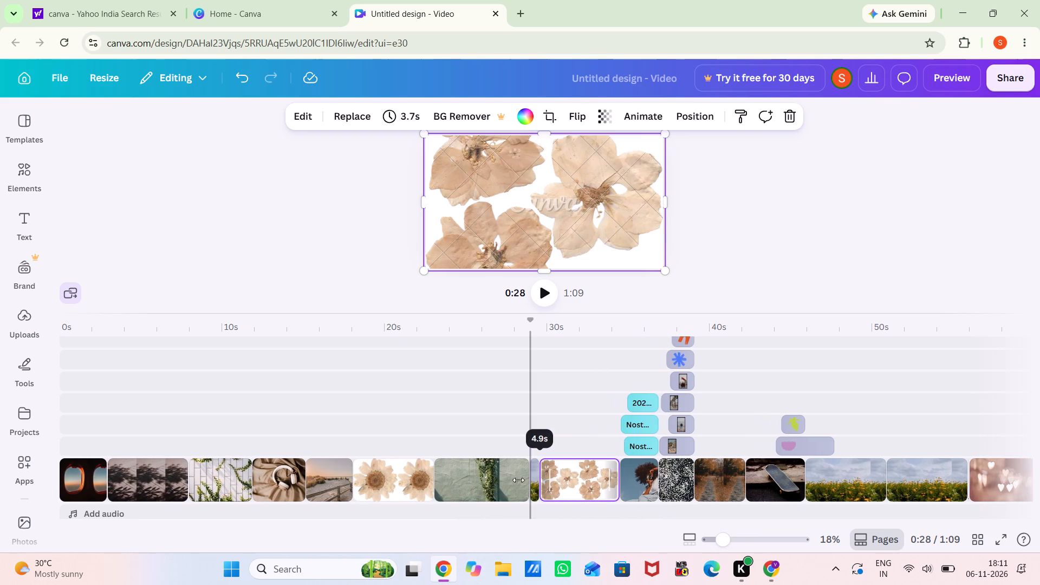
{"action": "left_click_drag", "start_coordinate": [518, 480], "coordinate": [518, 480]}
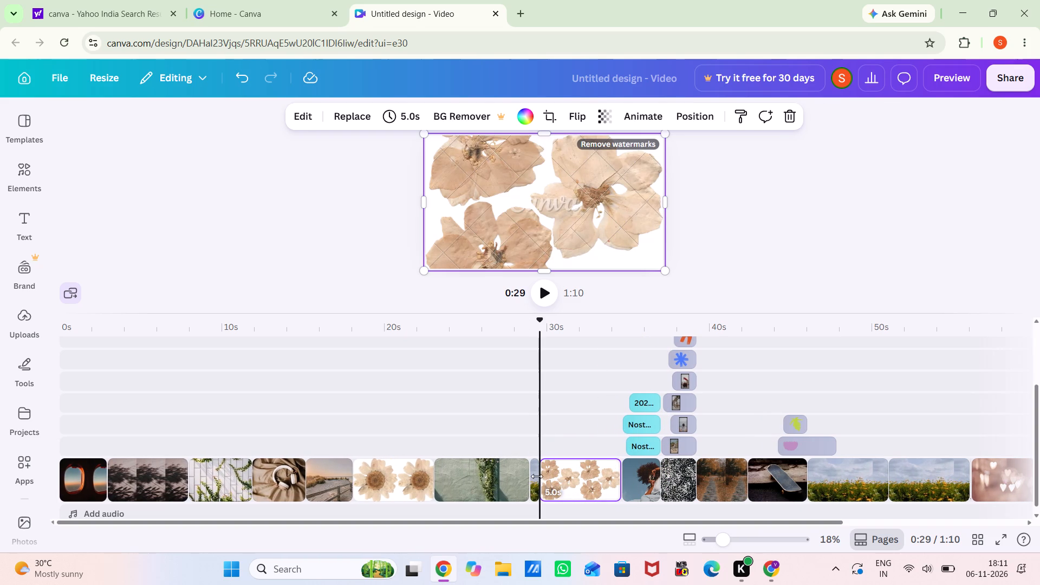
Lengthen the yellow flower field clip after the ivy wall to 3.1 seconds.
{"action": "left_click_drag", "start_coordinate": [538, 477], "coordinate": [614, 476]}
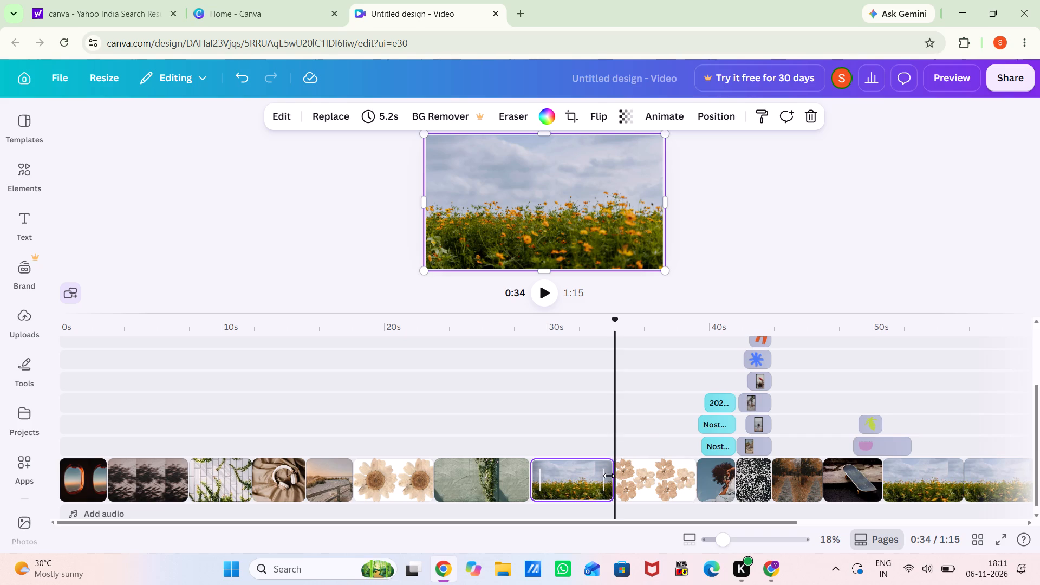
{"action": "left_click_drag", "start_coordinate": [609, 476], "coordinate": [576, 475]}
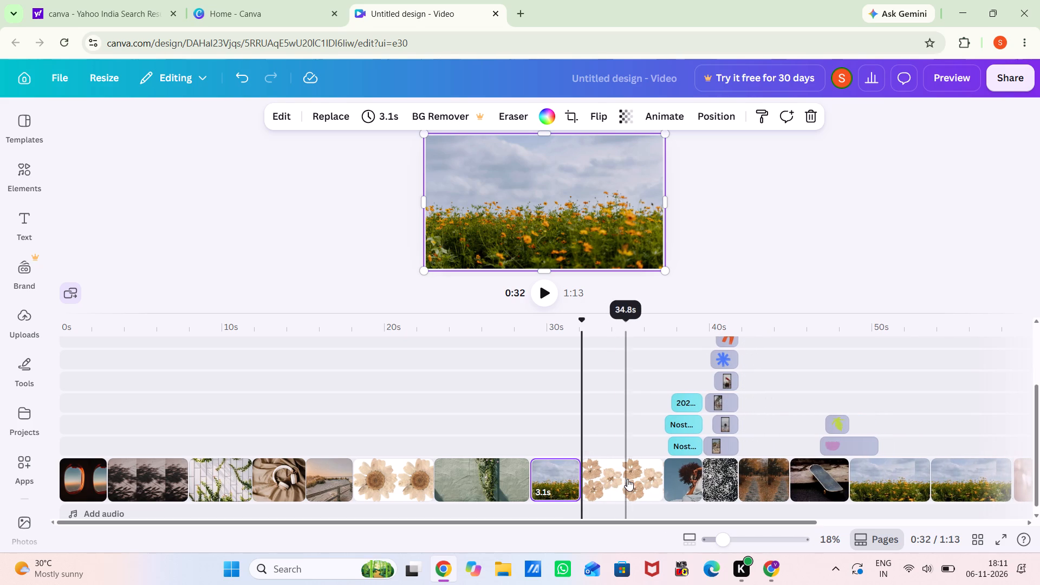
Shorten the pressed flowers clip before the portrait to 3.2 seconds.
{"action": "left_click_drag", "start_coordinate": [662, 479], "coordinate": [653, 479]}
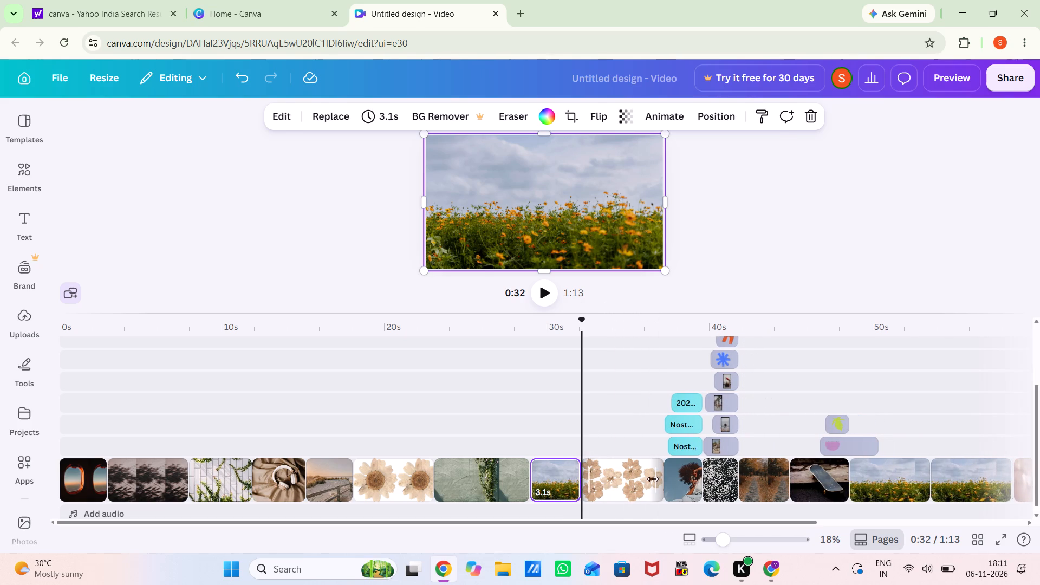
{"action": "left_click_drag", "start_coordinate": [653, 479], "coordinate": [632, 479]}
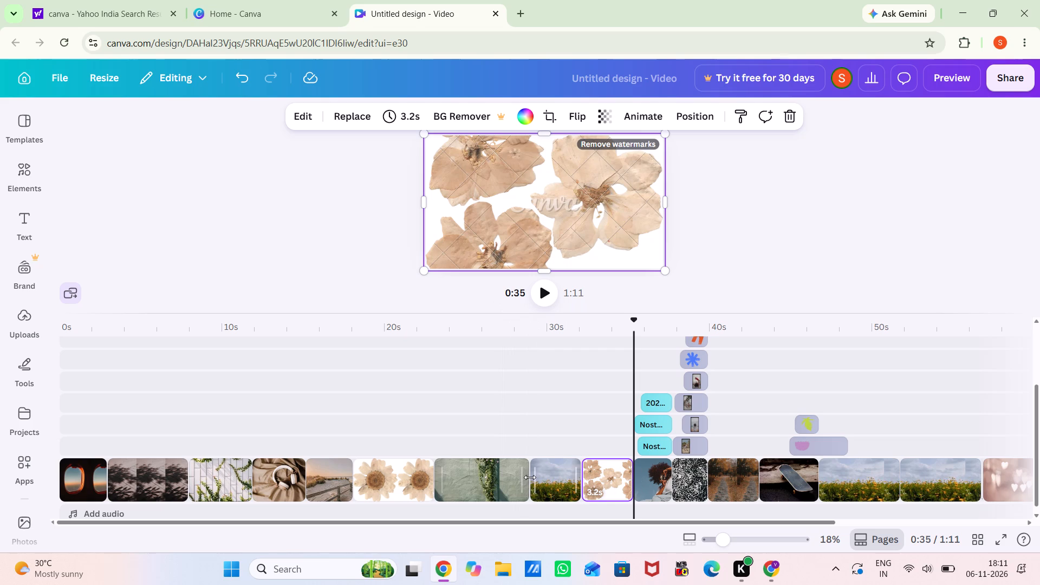
Trim the start of the yellow flower field clip after the ivy wall to 2.8 seconds.
{"action": "left_click_drag", "start_coordinate": [530, 477], "coordinate": [535, 478]}
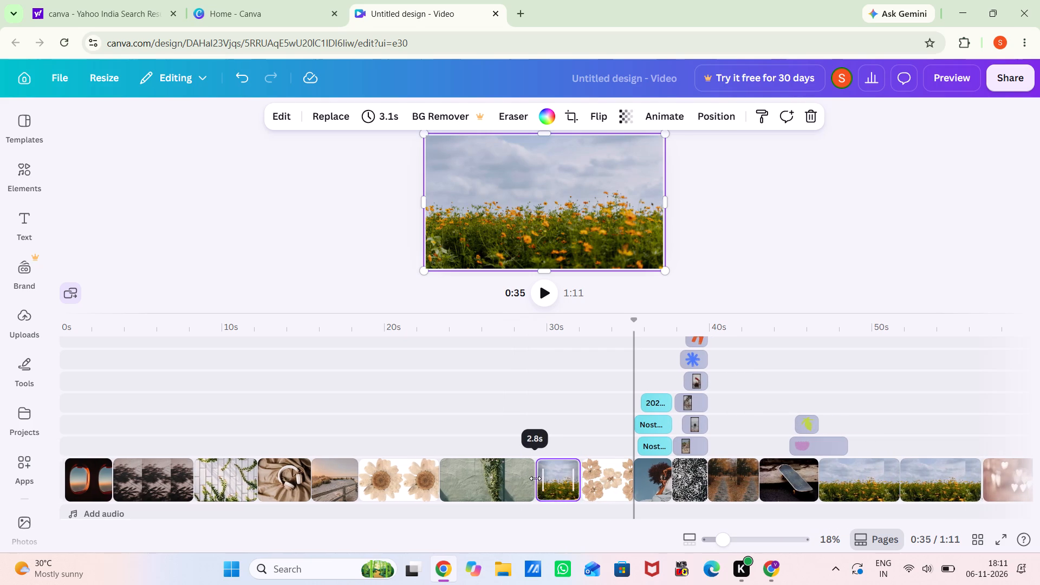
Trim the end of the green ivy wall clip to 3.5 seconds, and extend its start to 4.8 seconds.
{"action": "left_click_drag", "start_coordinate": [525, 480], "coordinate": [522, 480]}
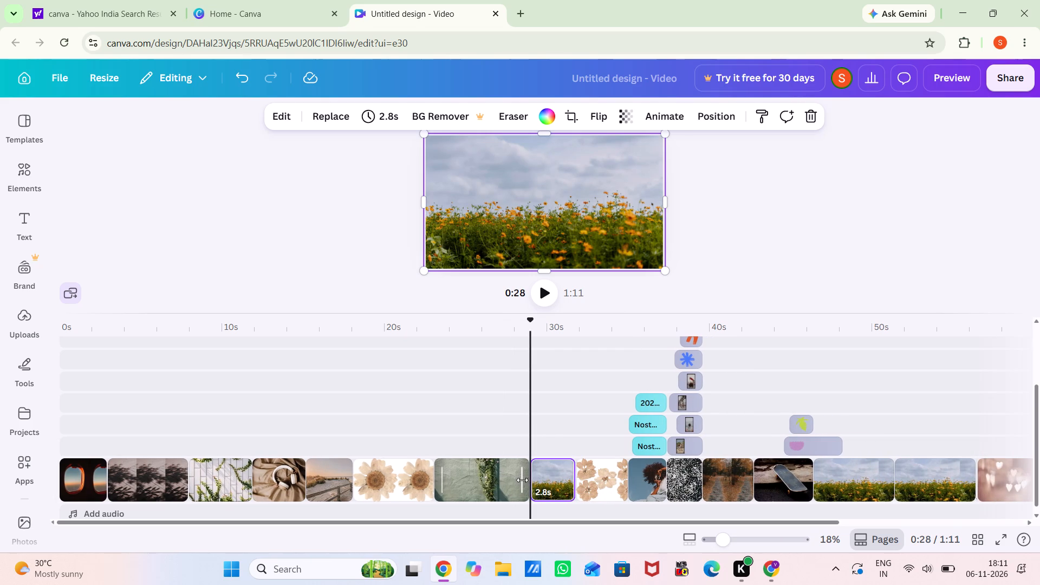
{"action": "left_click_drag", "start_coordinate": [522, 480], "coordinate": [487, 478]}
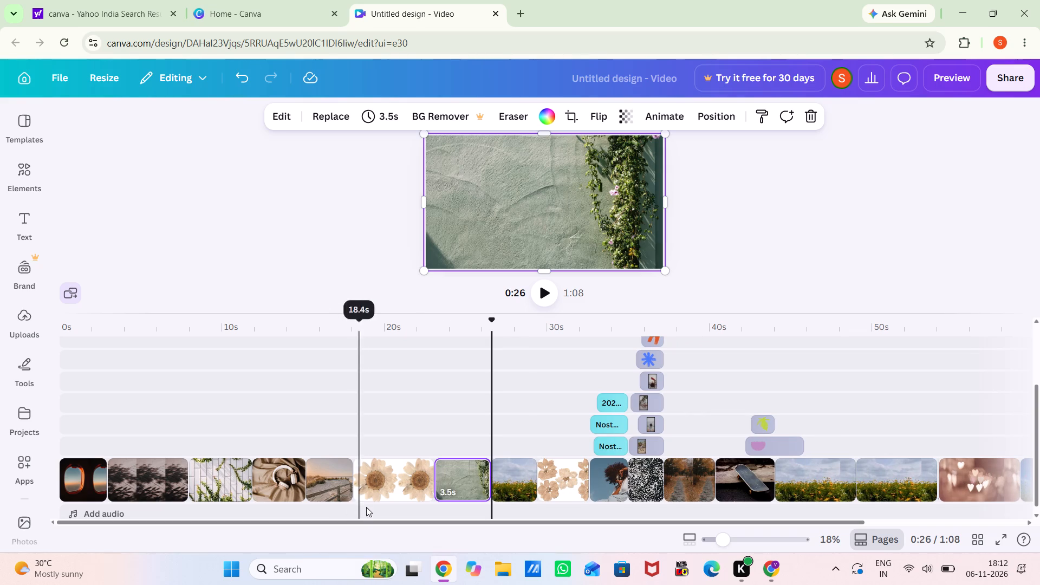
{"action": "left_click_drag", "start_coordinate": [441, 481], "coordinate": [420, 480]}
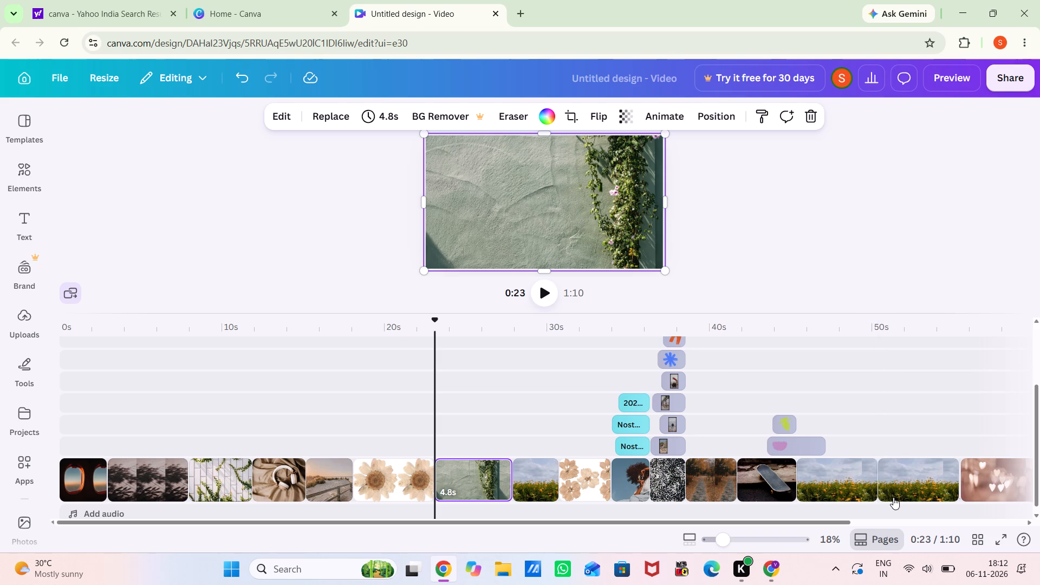
Shorten the yellow flower field clip directly before the hearts clip to 3.2 seconds.
{"action": "left_click_drag", "start_coordinate": [880, 484], "coordinate": [866, 482]}
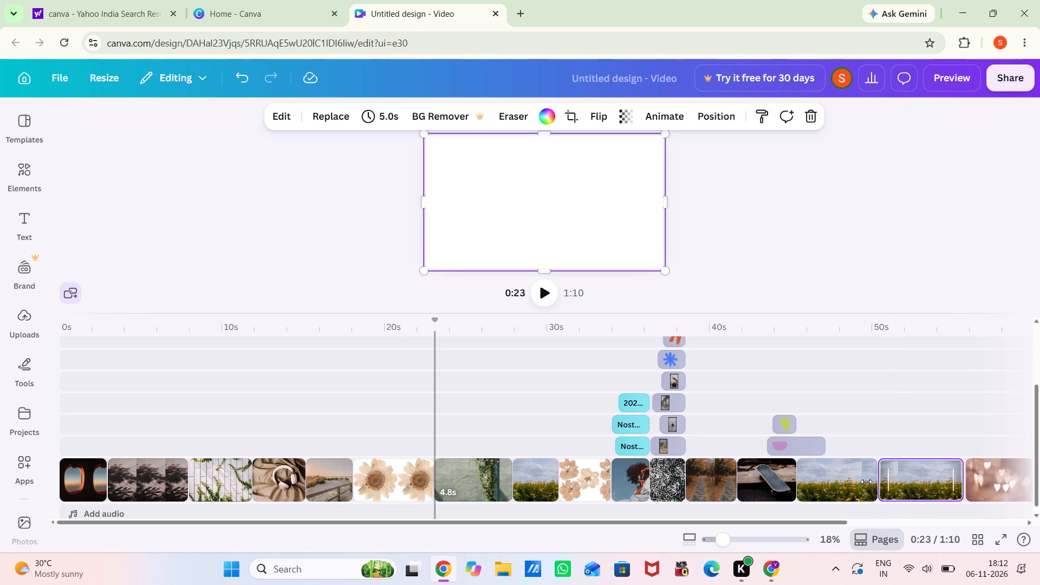
{"action": "left_click_drag", "start_coordinate": [866, 482], "coordinate": [908, 484]}
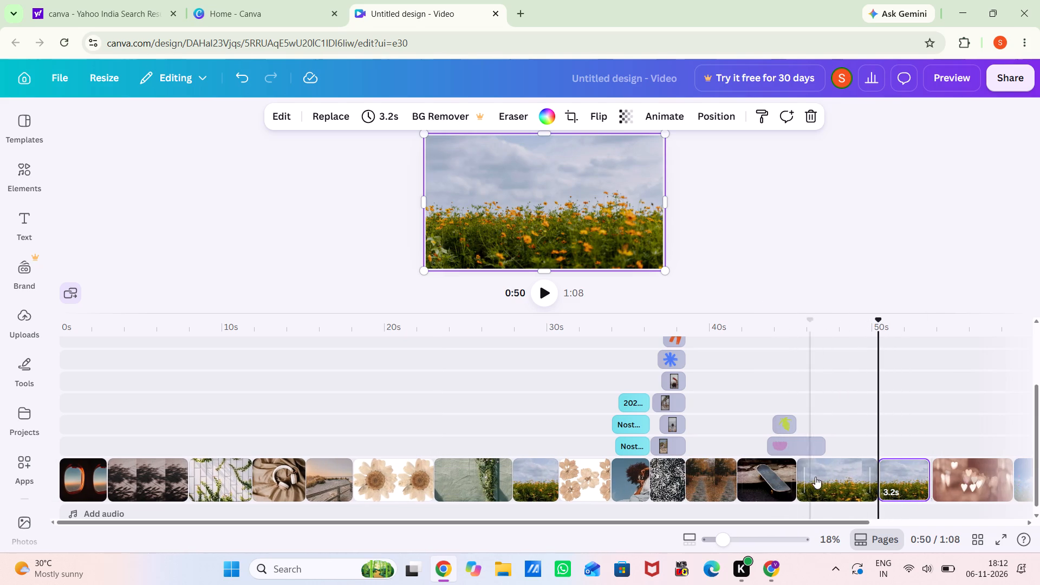
Shorten the yellow flower field clip directly after the skateboard clip to 2.4 seconds.
{"action": "left_click_drag", "start_coordinate": [876, 478], "coordinate": [862, 476]}
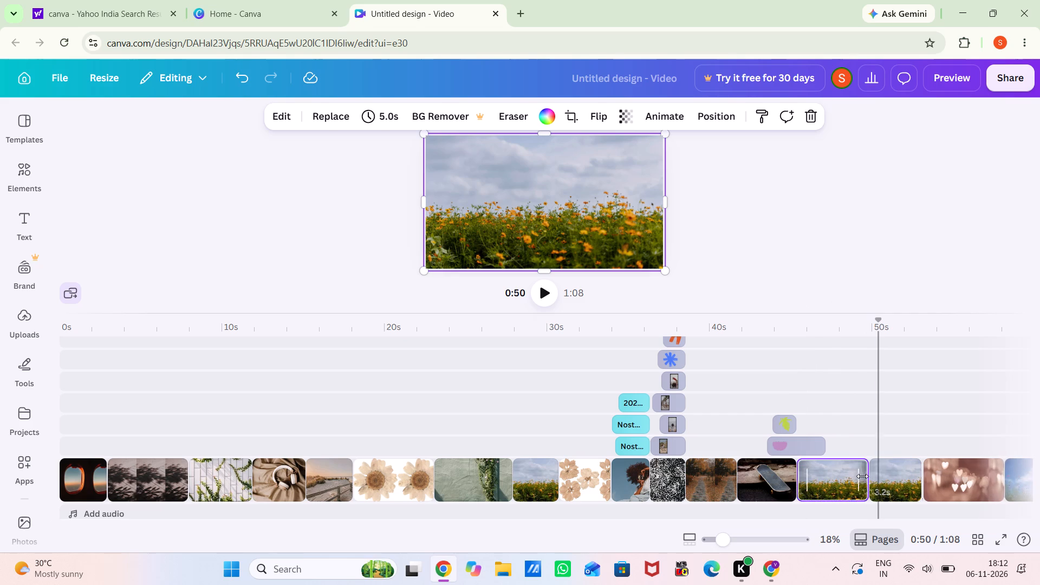
{"action": "left_click_drag", "start_coordinate": [862, 476], "coordinate": [834, 473]}
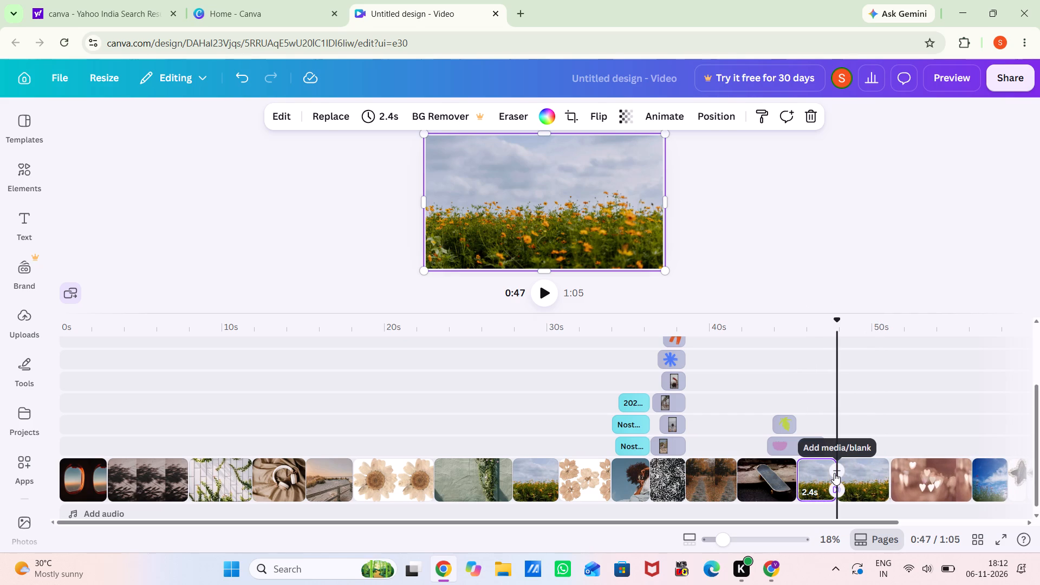
Shorten the green ivy wall clip to 2.2 seconds.
{"action": "left_click", "coordinate": [506, 480]}
{"action": "left_click_drag", "start_coordinate": [506, 480], "coordinate": [496, 480]}
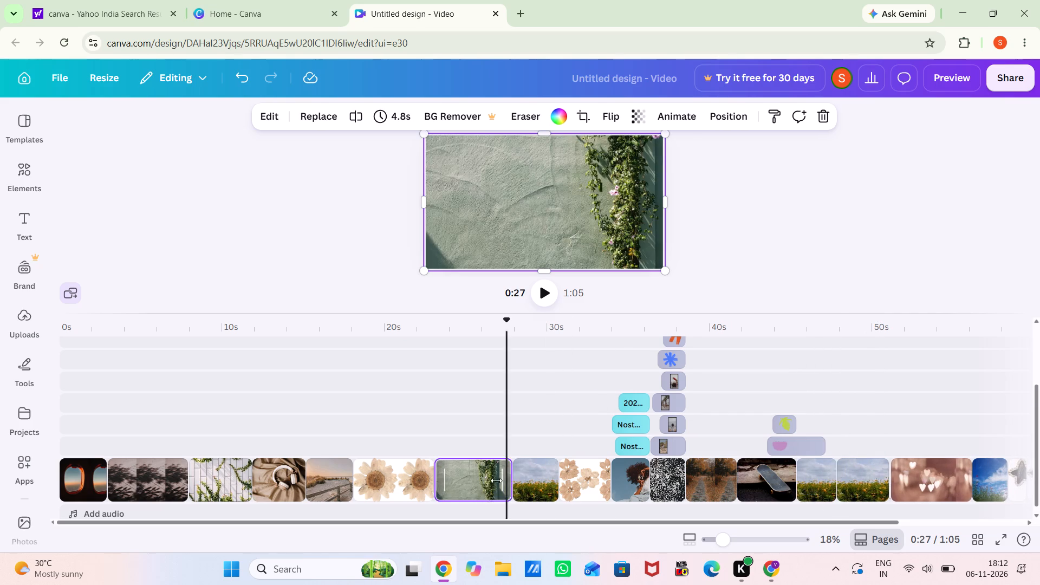
{"action": "left_click_drag", "start_coordinate": [496, 480], "coordinate": [465, 479]}
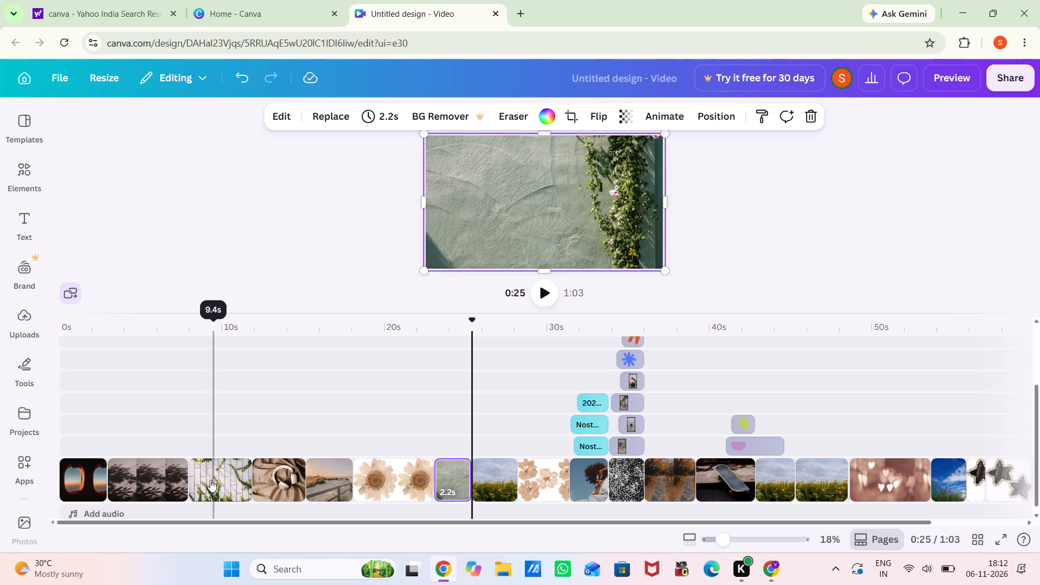
Extend the start of the white brick wall clip with vines to 5.6 seconds.
{"action": "left_click_drag", "start_coordinate": [192, 480], "coordinate": [164, 479]}
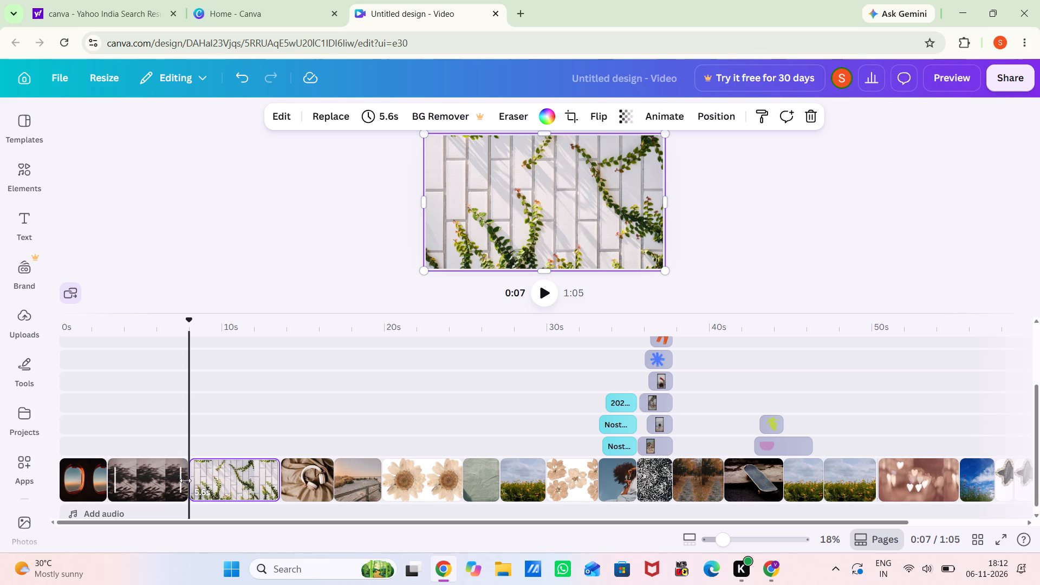
Shorten the shadowed pavement clip after the airplane window clip to 3.1 seconds.
{"action": "left_click_drag", "start_coordinate": [185, 480], "coordinate": [155, 479]}
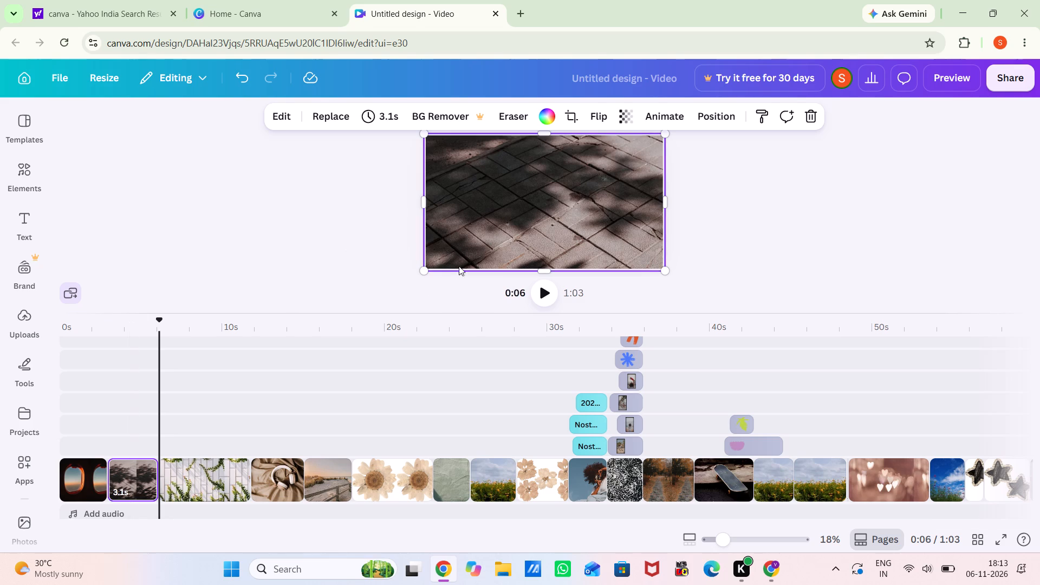
Trim the end of the white brick wall clip with vines so it lasts 3.1 seconds.
{"action": "left_click", "coordinate": [73, 400]}
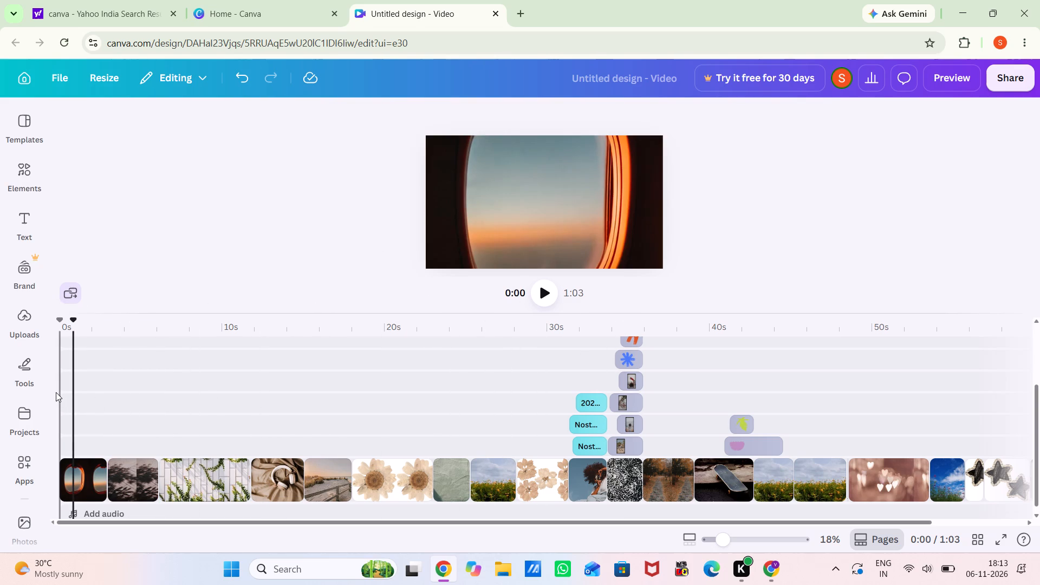
{"action": "left_click", "coordinate": [62, 392]}
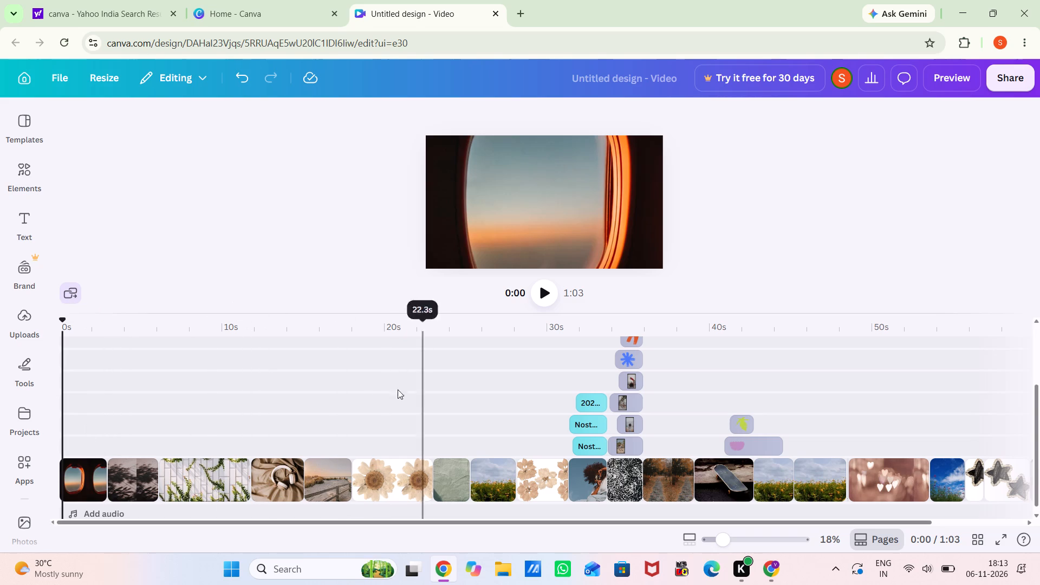
{"action": "left_click", "coordinate": [220, 378]}
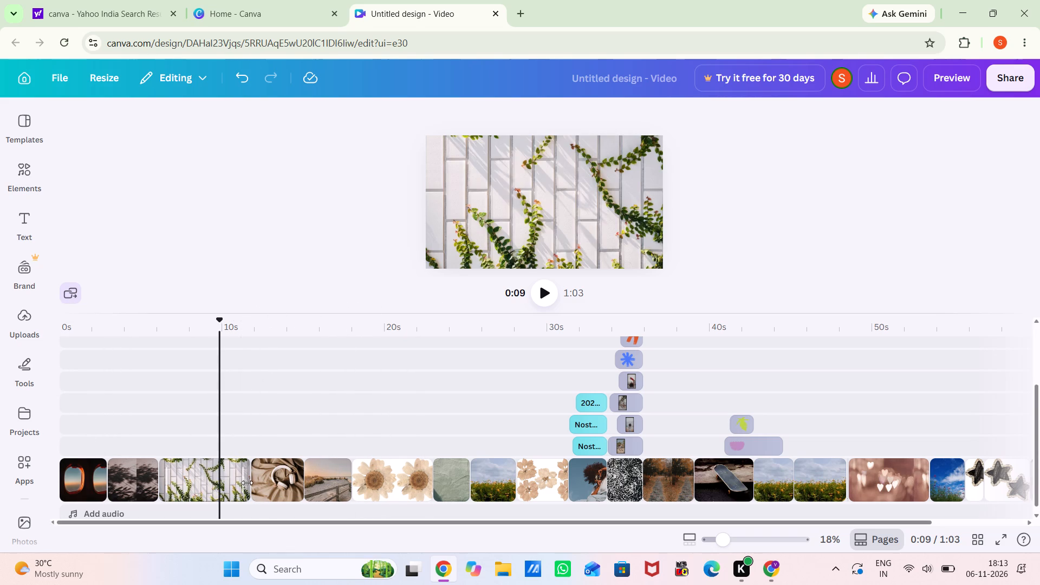
{"action": "left_click_drag", "start_coordinate": [249, 482], "coordinate": [209, 478]}
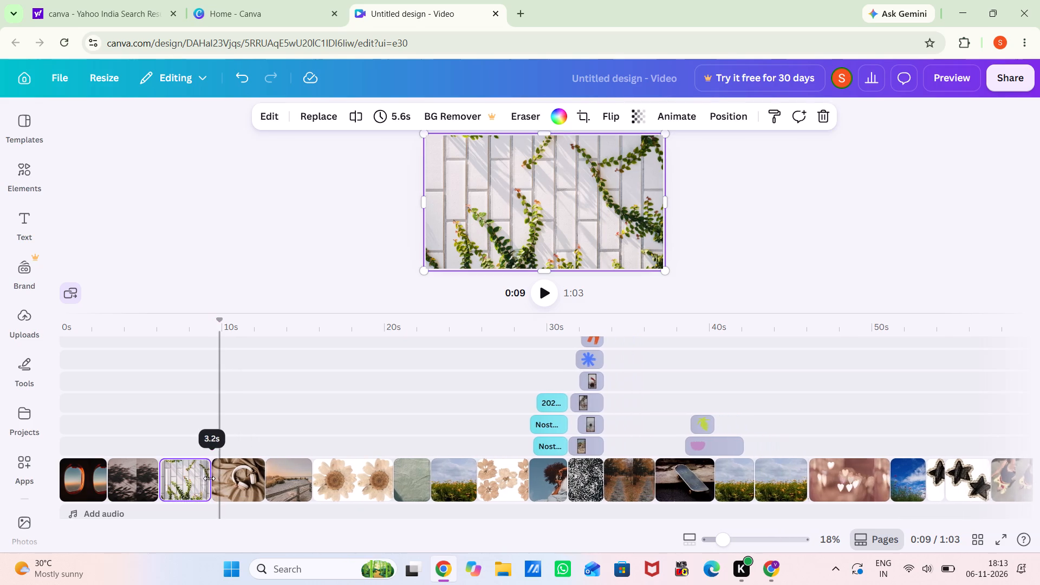
{"action": "left_click_drag", "start_coordinate": [209, 478], "coordinate": [209, 479]}
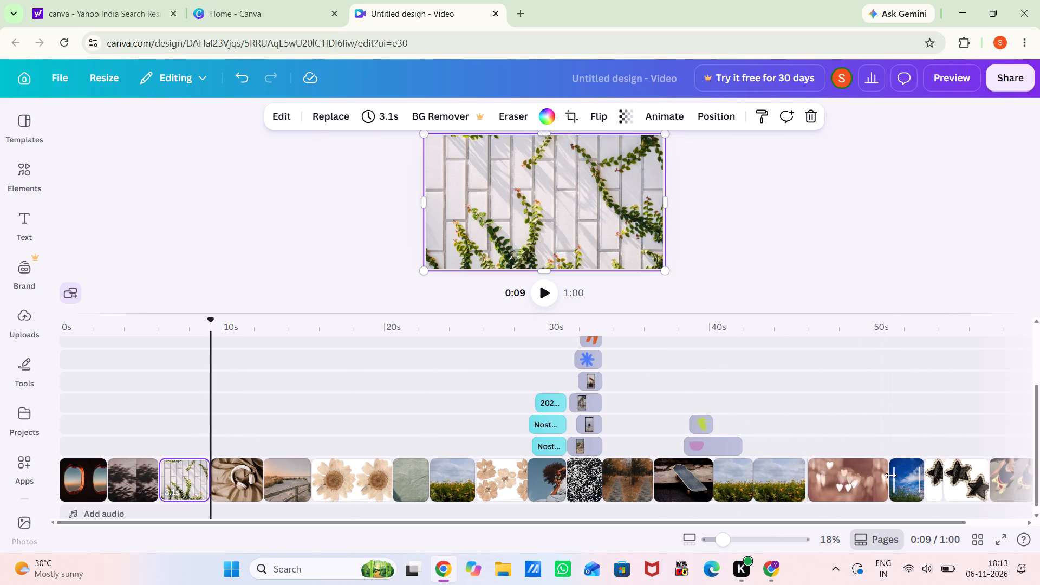
Extend the start of the blue sky and pink flowers clip so it lasts 2.8 seconds.
{"action": "left_click_drag", "start_coordinate": [890, 476], "coordinate": [886, 476]}
{"action": "left_click_drag", "start_coordinate": [886, 476], "coordinate": [881, 477]}
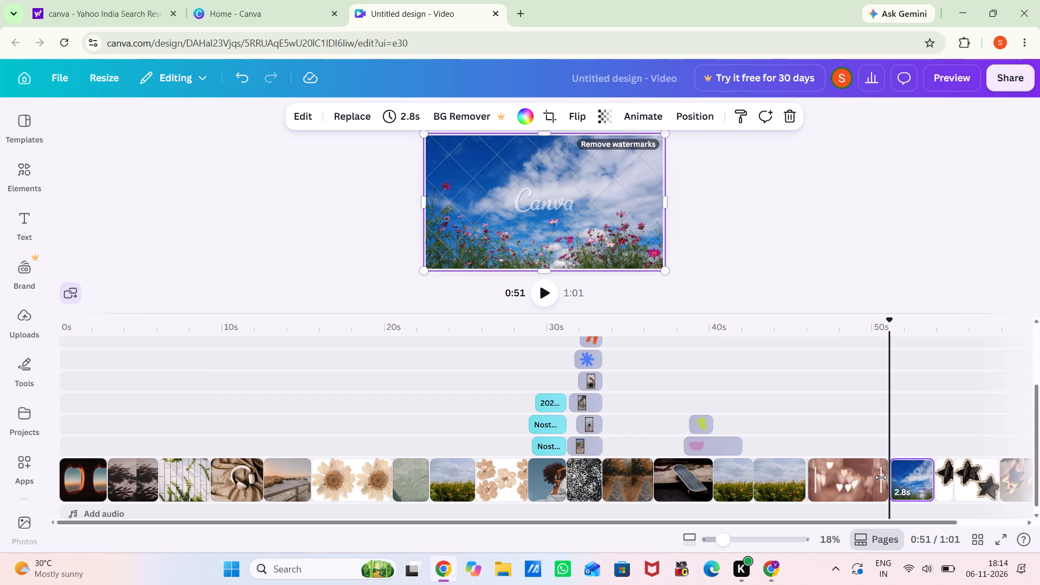
Trim the end of the glowing hearts clip so it lasts 3.4 seconds.
{"action": "double_click", "coordinate": [886, 484]}
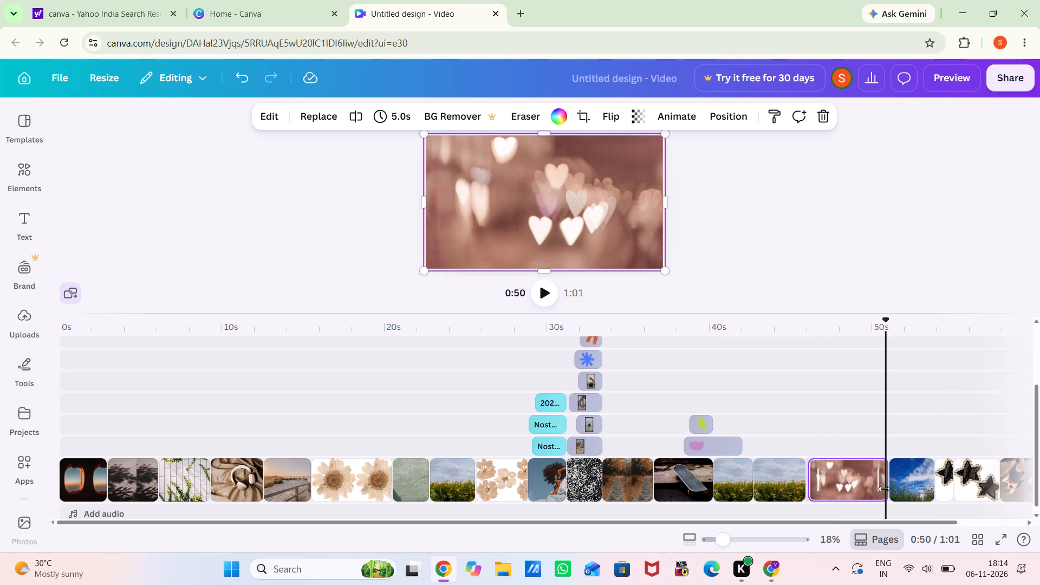
{"action": "left_click_drag", "start_coordinate": [884, 489], "coordinate": [858, 487]}
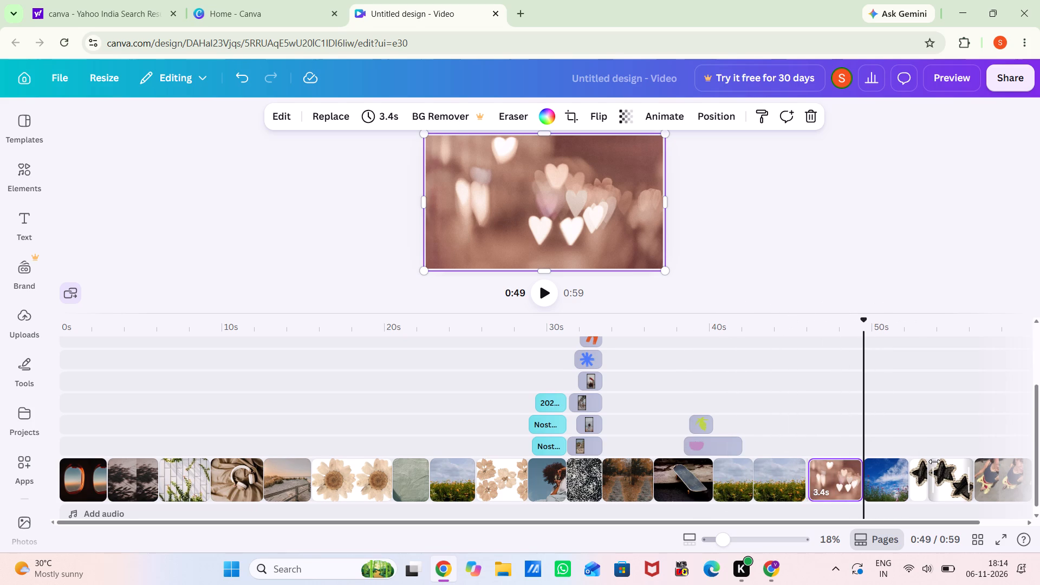
Extend the start of the white brick wall clip with vines so it lasts 3.9 seconds.
{"action": "scroll", "coordinate": [934, 461], "scroll_direction": "left", "scroll_amount": 2}
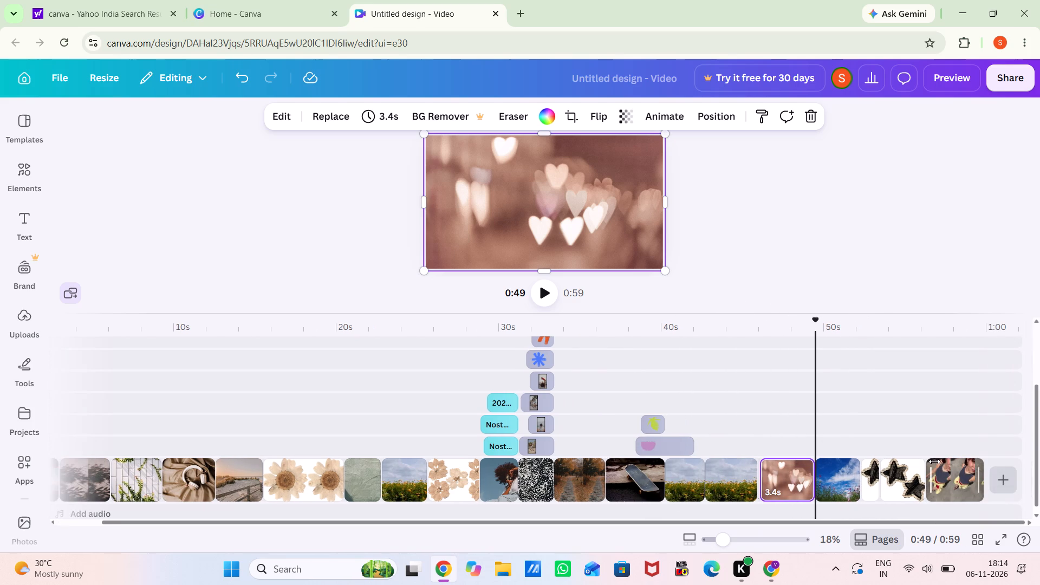
{"action": "scroll", "coordinate": [934, 461], "scroll_direction": "right", "scroll_amount": 7}
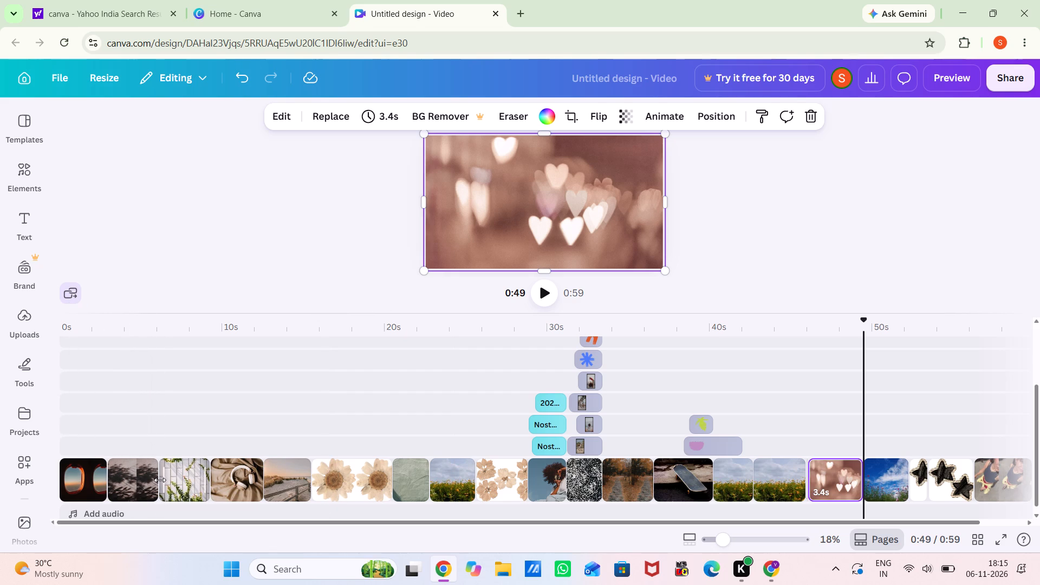
{"action": "left_click_drag", "start_coordinate": [162, 477], "coordinate": [149, 478]}
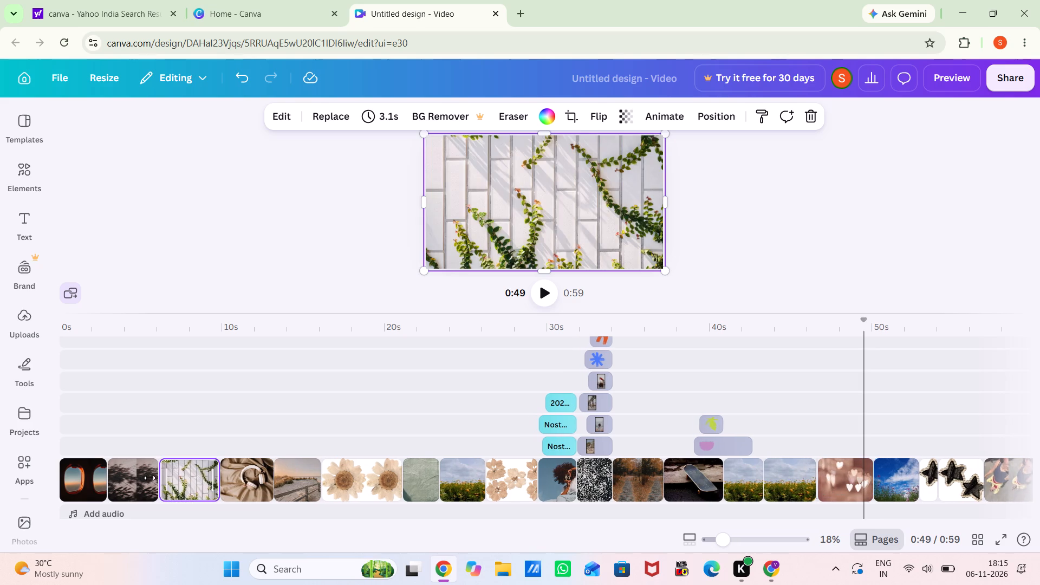
{"action": "left_click_drag", "start_coordinate": [149, 478], "coordinate": [149, 478]}
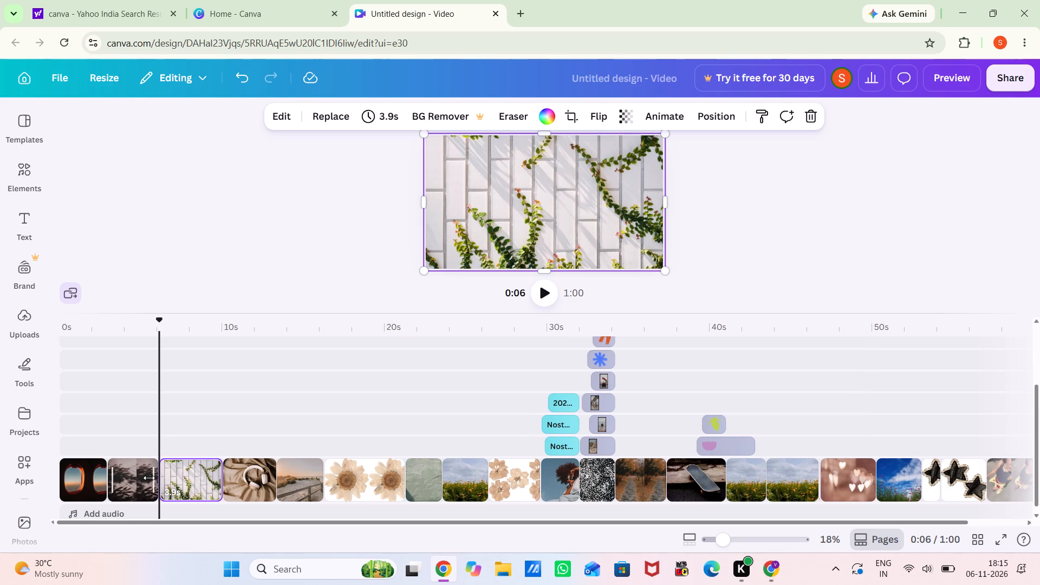
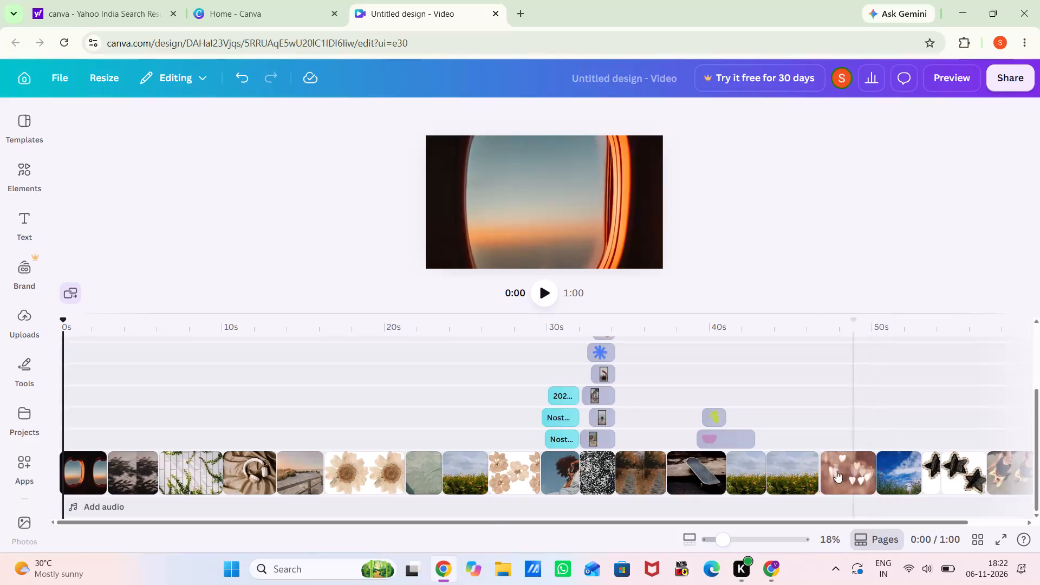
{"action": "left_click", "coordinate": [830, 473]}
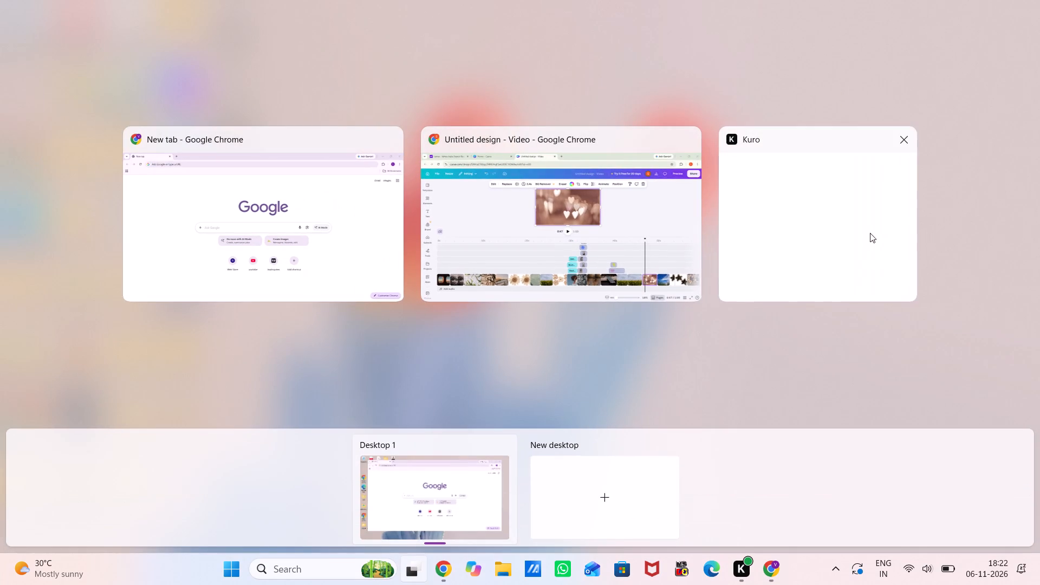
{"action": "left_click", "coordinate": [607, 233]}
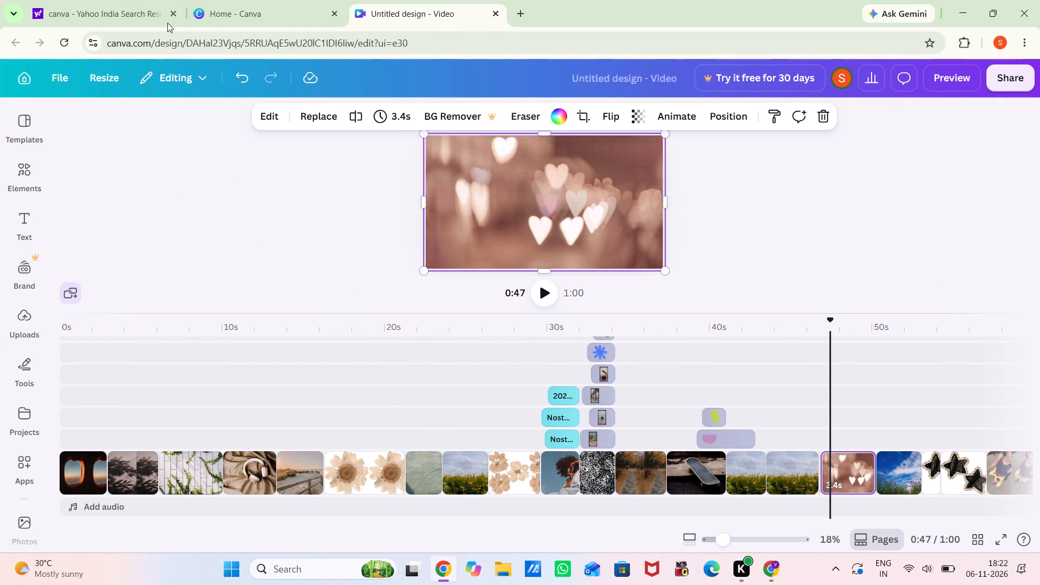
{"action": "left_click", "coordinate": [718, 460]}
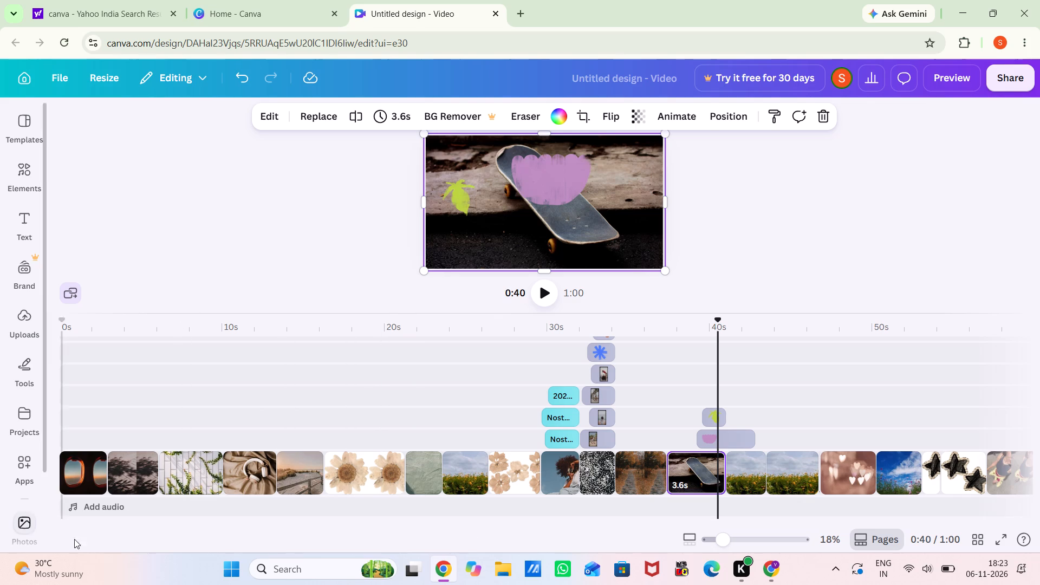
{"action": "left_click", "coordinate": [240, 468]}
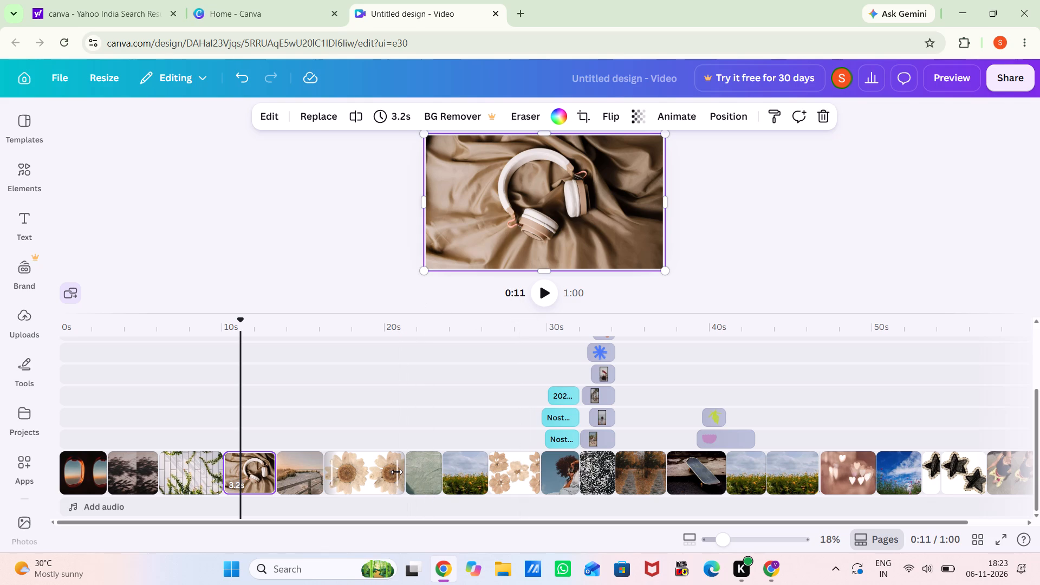
Extend the start of the green wall clip with climbing vines so it lasts 3.2 seconds.
{"action": "left_click_drag", "start_coordinate": [405, 471], "coordinate": [386, 476]}
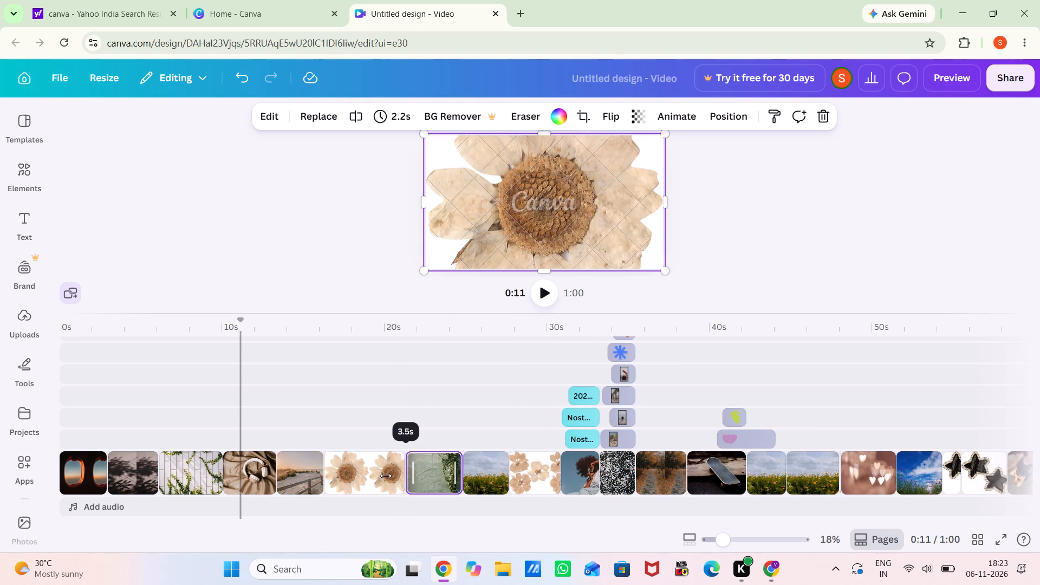
{"action": "left_click_drag", "start_coordinate": [386, 476], "coordinate": [389, 476]}
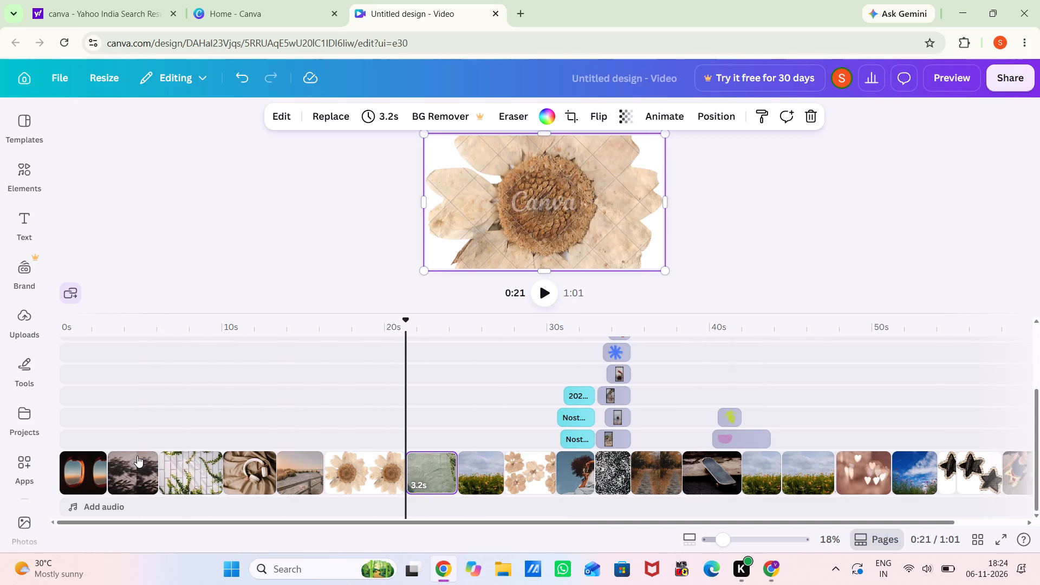
Examine the opening timeline clips, including the airplane window, shaded paving, beach boardwalk and green wall.
{"action": "left_click", "coordinate": [82, 467]}
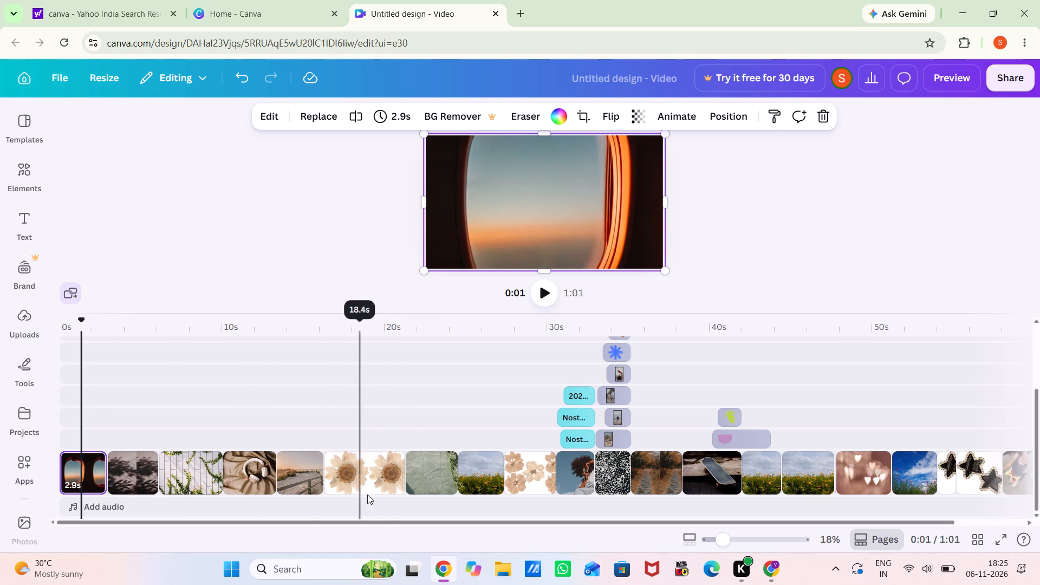
{"action": "left_click", "coordinate": [429, 464]}
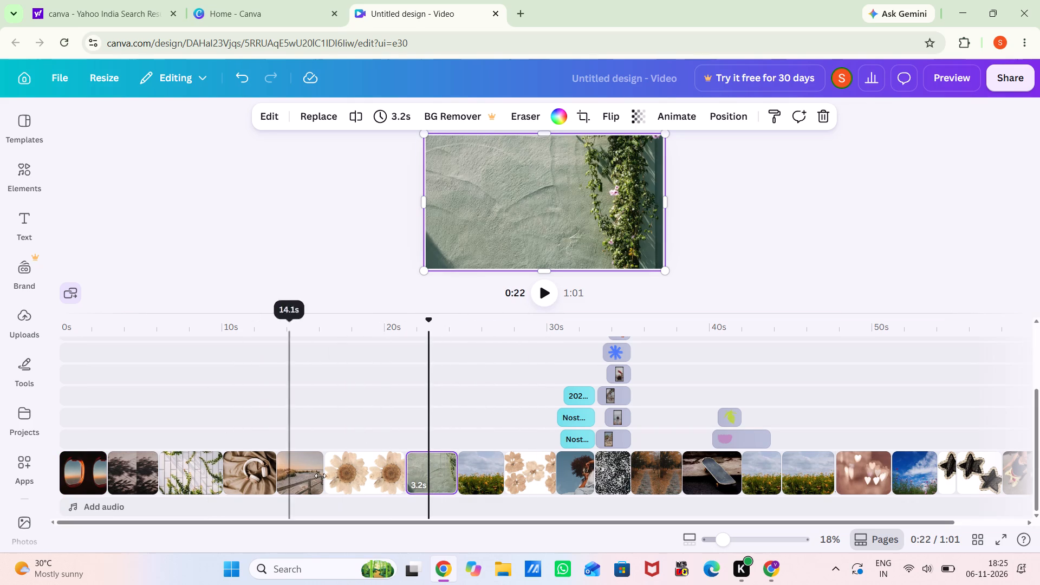
{"action": "left_click", "coordinate": [300, 463]}
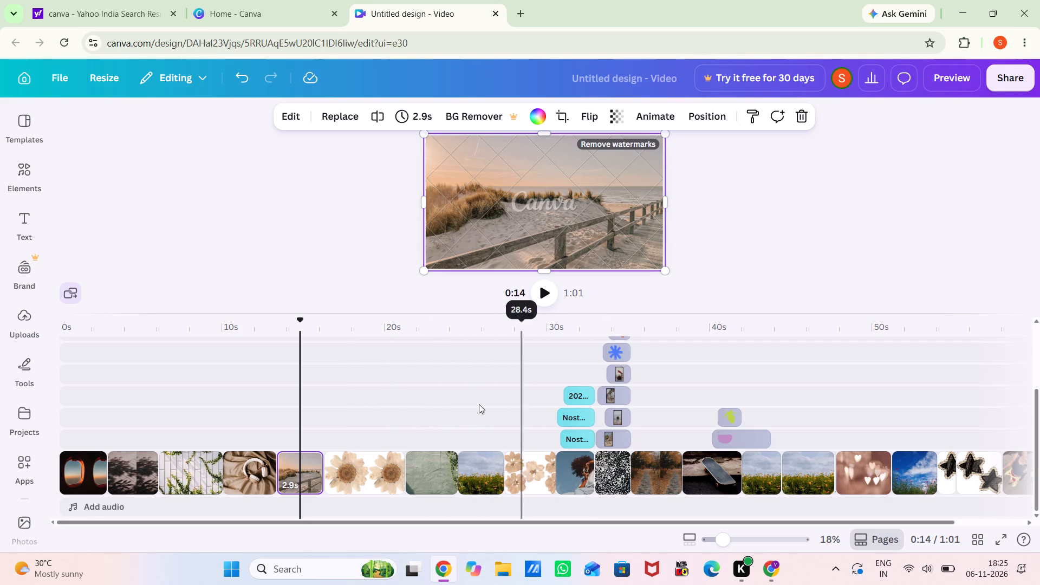
{"action": "left_click", "coordinate": [431, 483]}
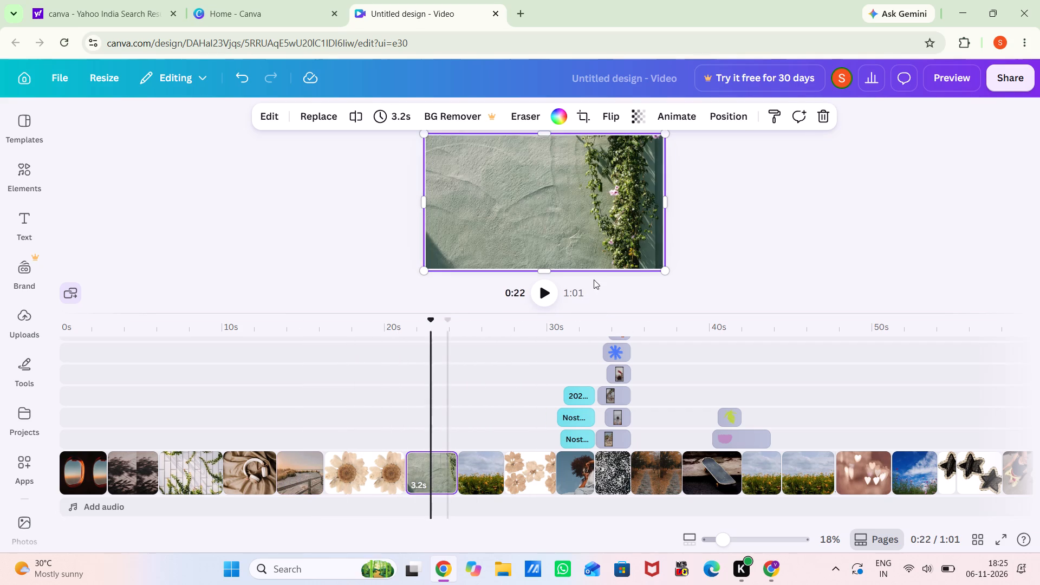
{"action": "scroll", "coordinate": [444, 375], "scroll_direction": "down", "scroll_amount": 1}
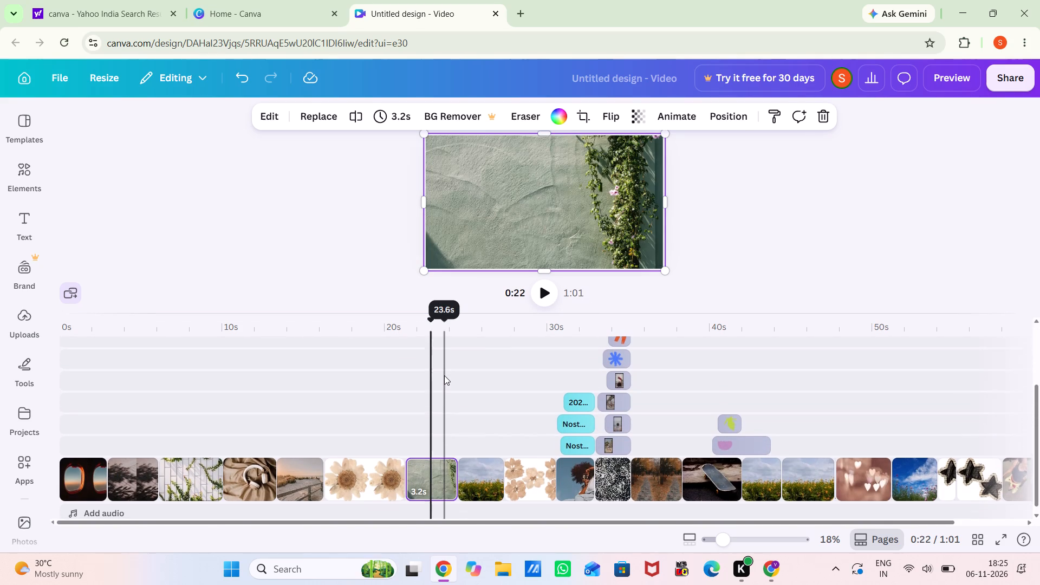
{"action": "scroll", "coordinate": [444, 375], "scroll_direction": "down", "scroll_amount": 1}
{"action": "scroll", "coordinate": [469, 211], "scroll_direction": "up", "scroll_amount": 1}
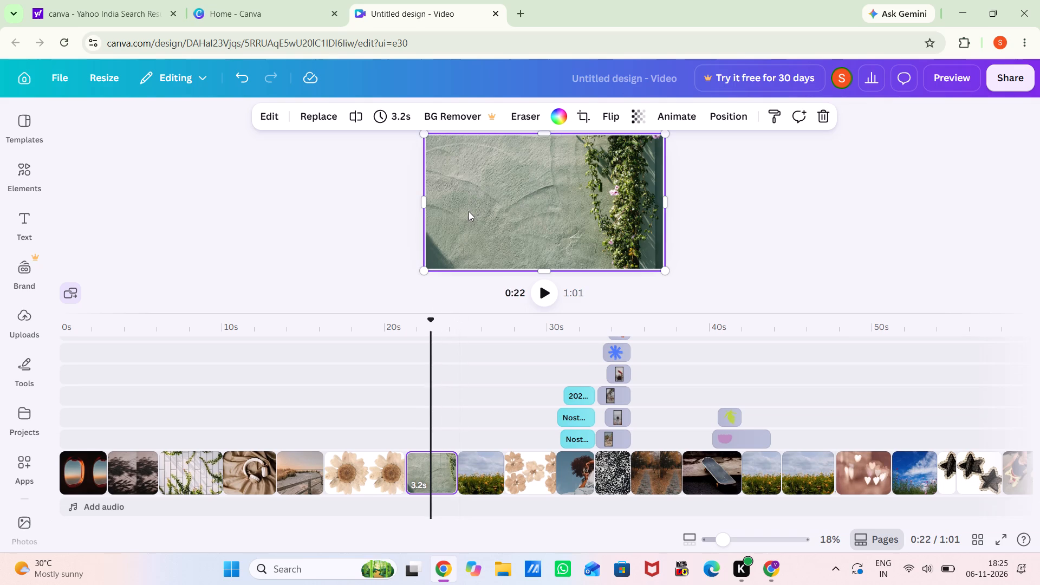
{"action": "scroll", "coordinate": [469, 211], "scroll_direction": "up", "scroll_amount": 1}
{"action": "left_click", "coordinate": [77, 469]}
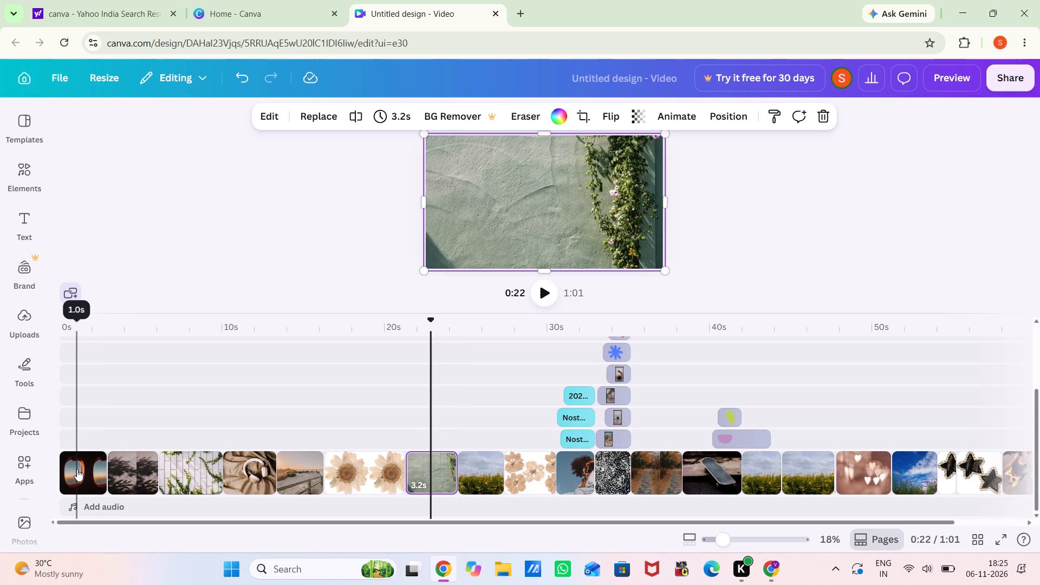
{"action": "left_click", "coordinate": [134, 474]}
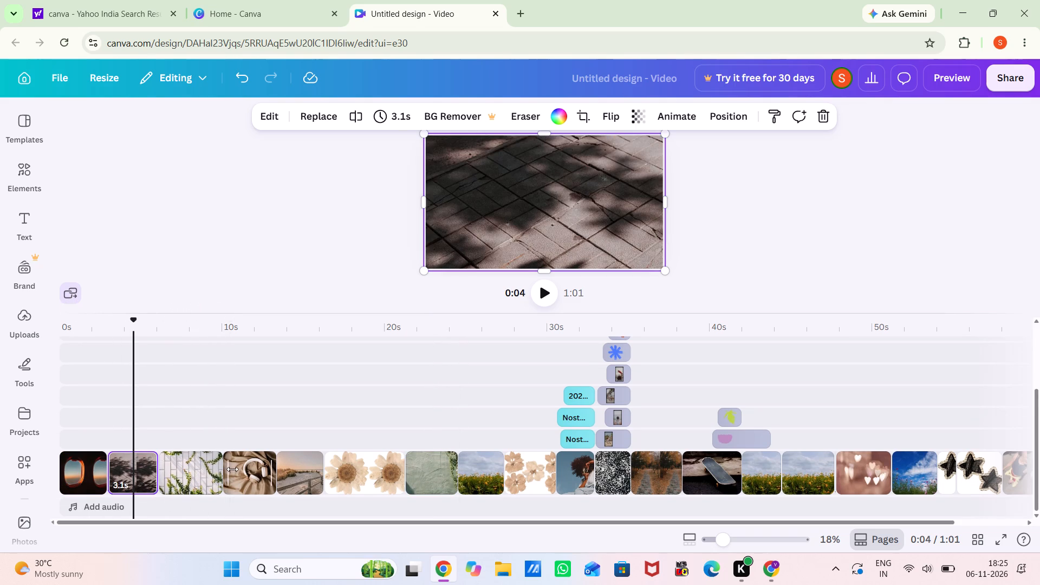
Trim the end of the white brick wall clip with vines so it lasts 2.9 seconds.
{"action": "left_click_drag", "start_coordinate": [220, 469], "coordinate": [204, 466]}
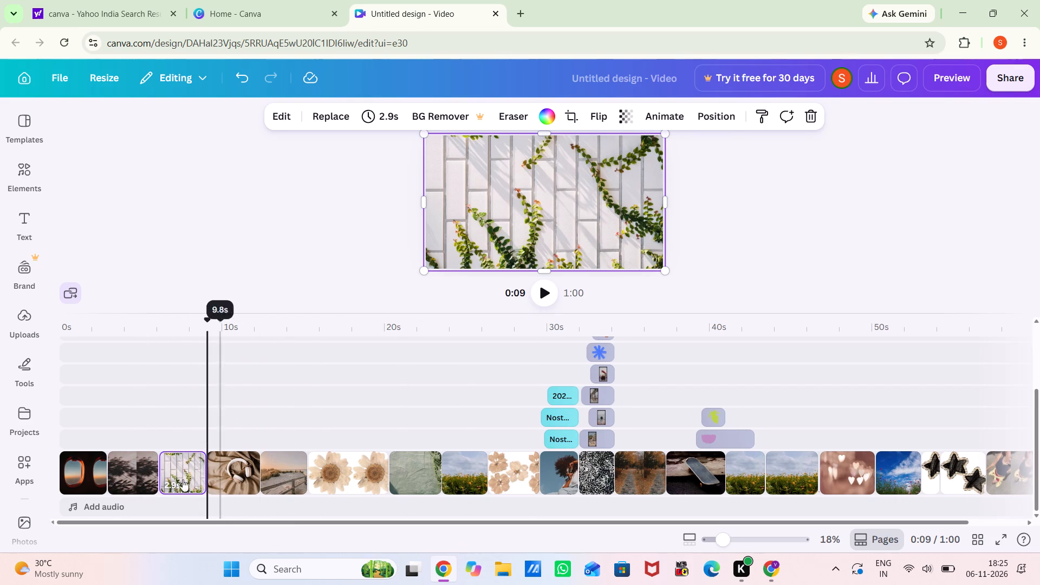
Play the video from the beginning to review the clip sequence, then return the playhead to the start.
{"action": "left_click", "coordinate": [66, 408]}
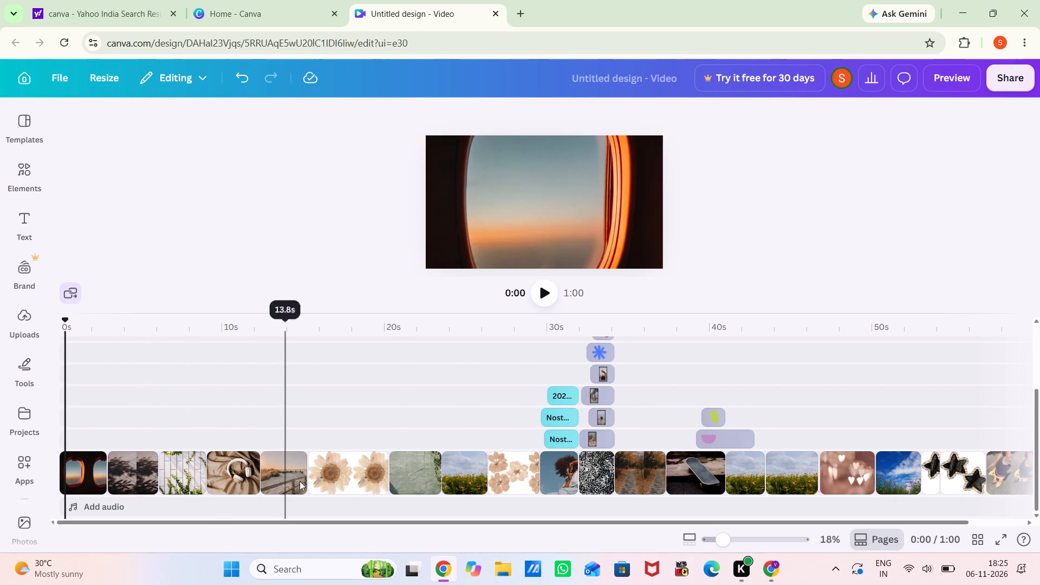
{"action": "left_click", "coordinate": [542, 292]}
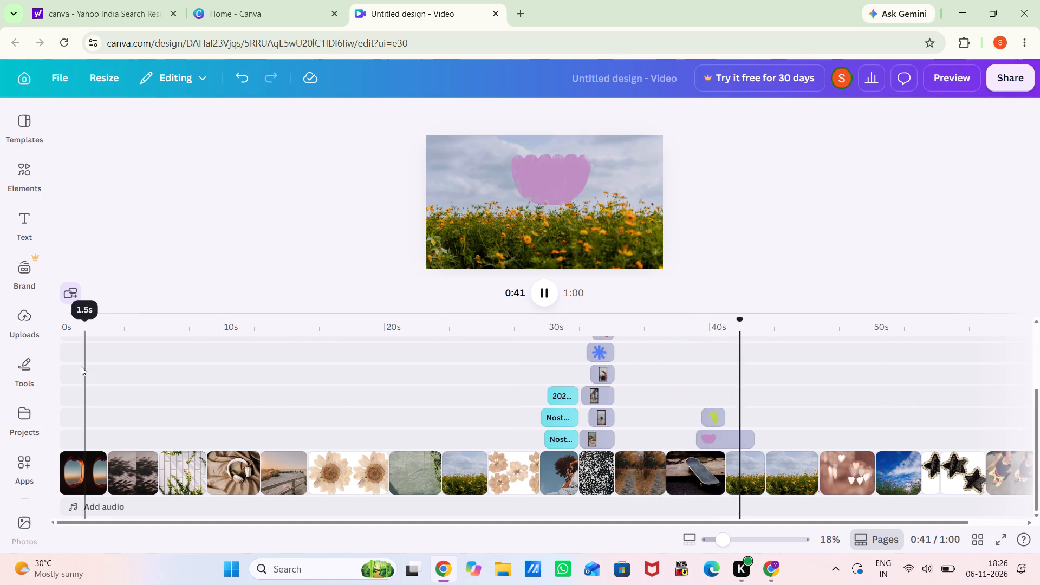
{"action": "left_click", "coordinate": [67, 366]}
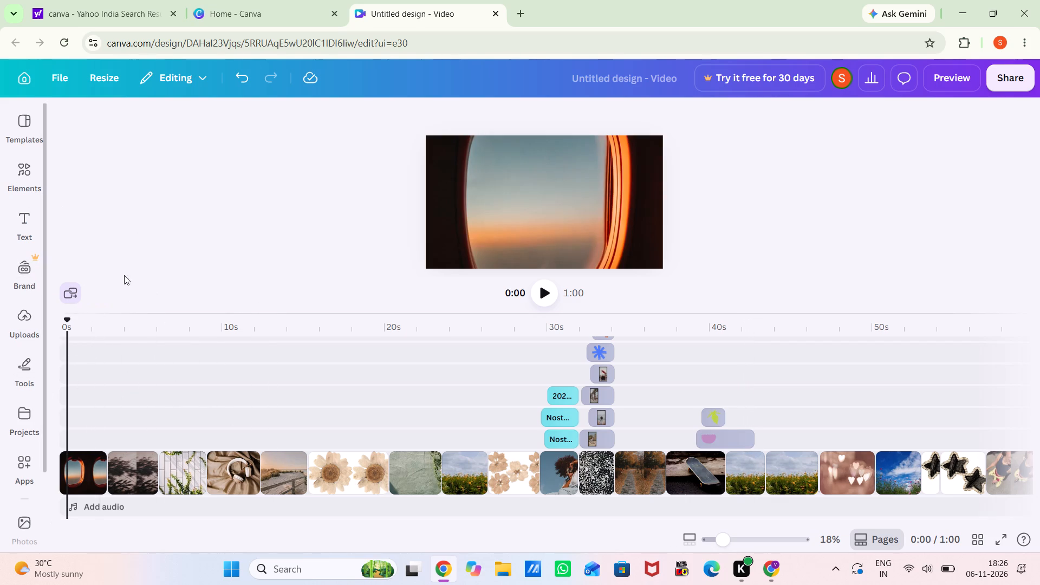
Add the photo of a coffee cup beside an open book and pumpkin after the airplane window clip.
{"action": "left_click", "coordinate": [31, 191]}
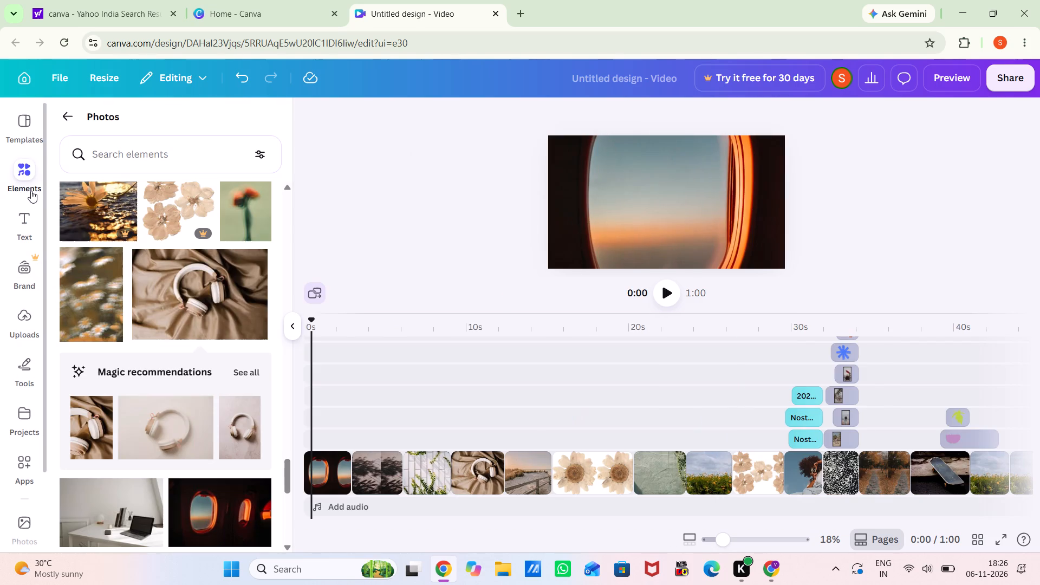
{"action": "scroll", "coordinate": [165, 409], "scroll_direction": "down", "scroll_amount": 4}
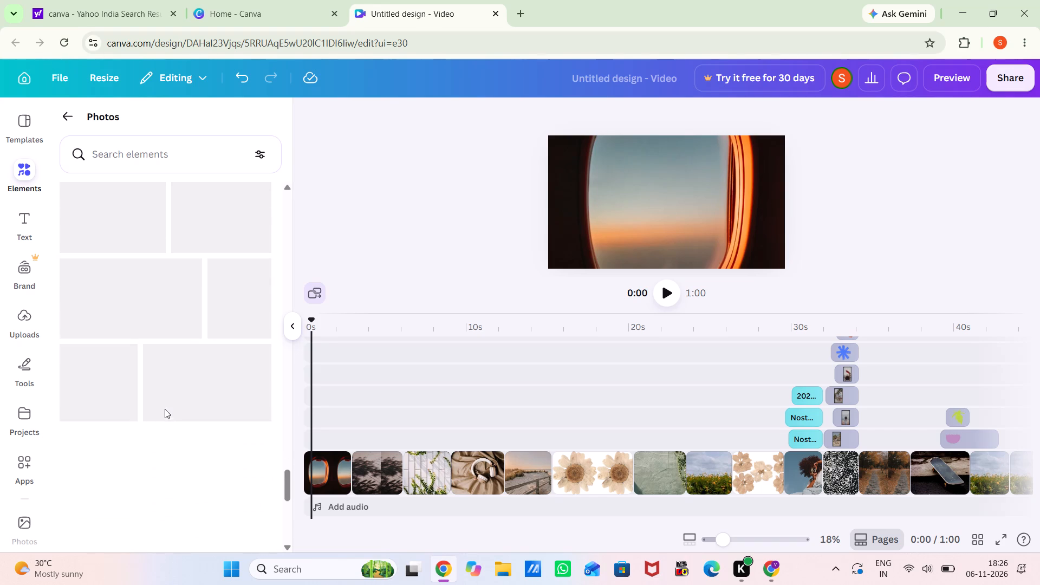
{"action": "scroll", "coordinate": [165, 409], "scroll_direction": "down", "scroll_amount": 1}
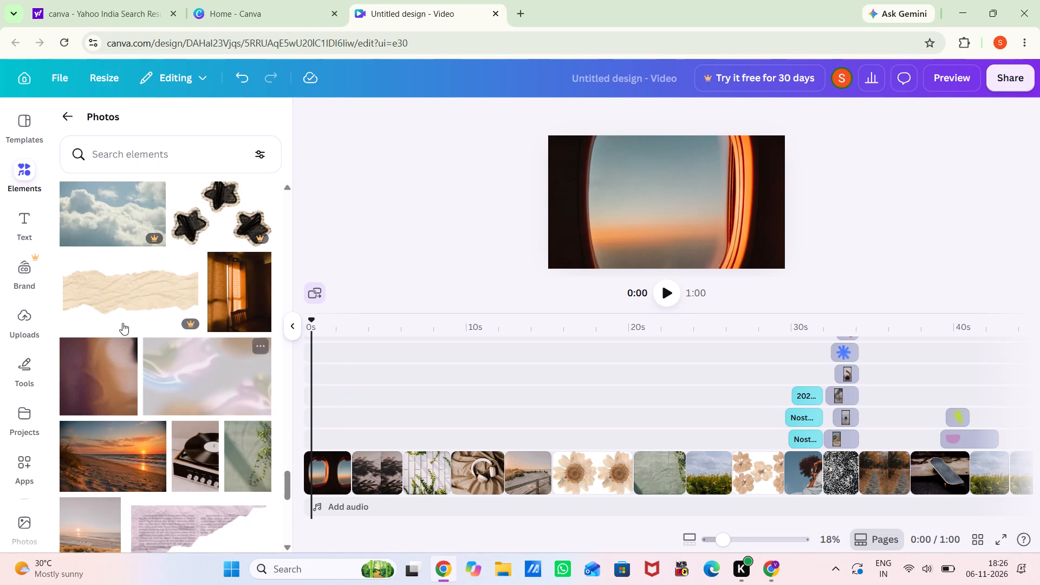
{"action": "scroll", "coordinate": [213, 452], "scroll_direction": "down", "scroll_amount": 3}
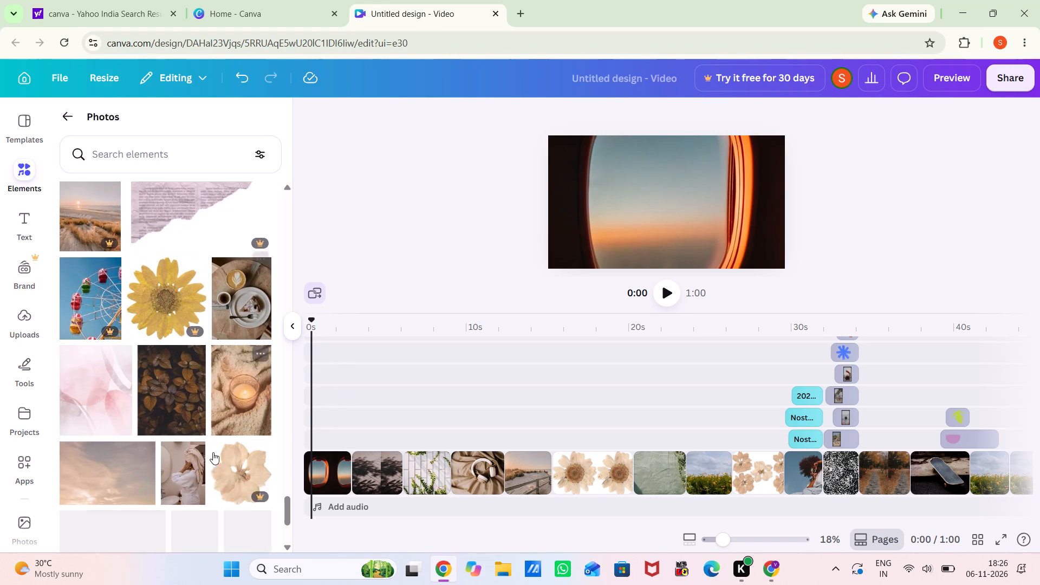
{"action": "scroll", "coordinate": [213, 452], "scroll_direction": "down", "scroll_amount": 6}
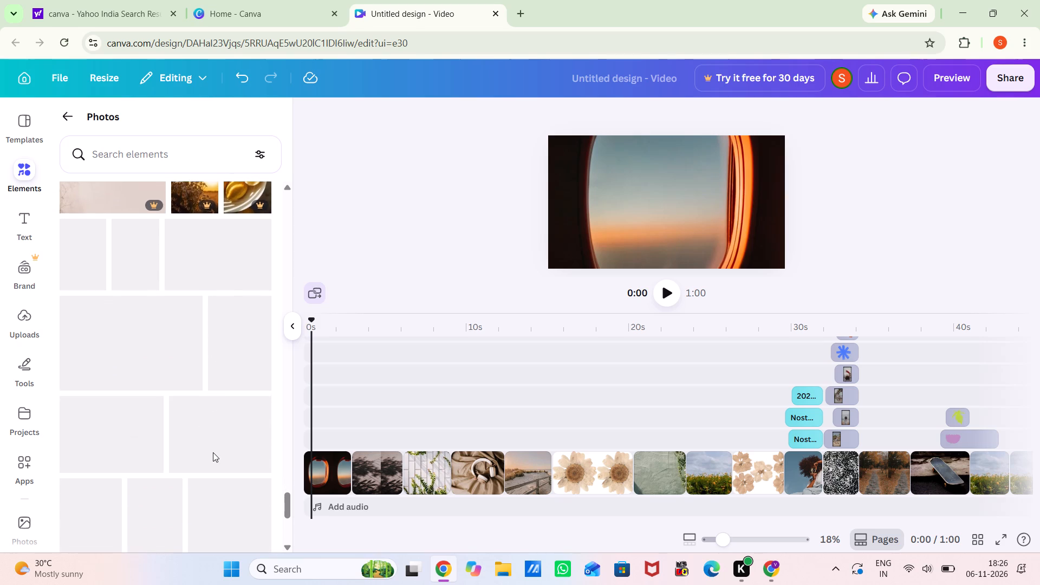
{"action": "scroll", "coordinate": [213, 452], "scroll_direction": "down", "scroll_amount": 1}
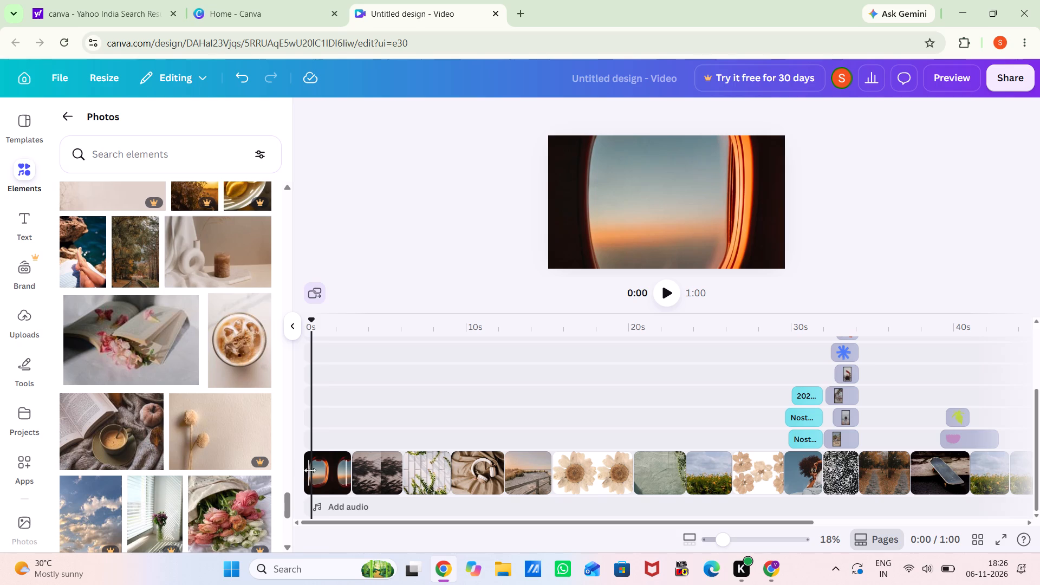
{"action": "left_click", "coordinate": [329, 470]}
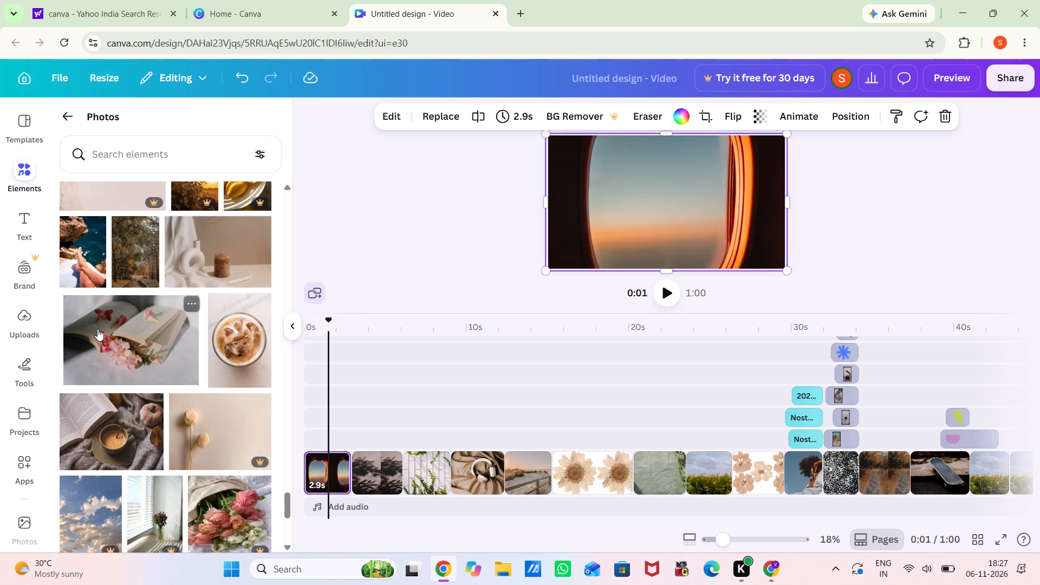
{"action": "left_click", "coordinate": [97, 427]}
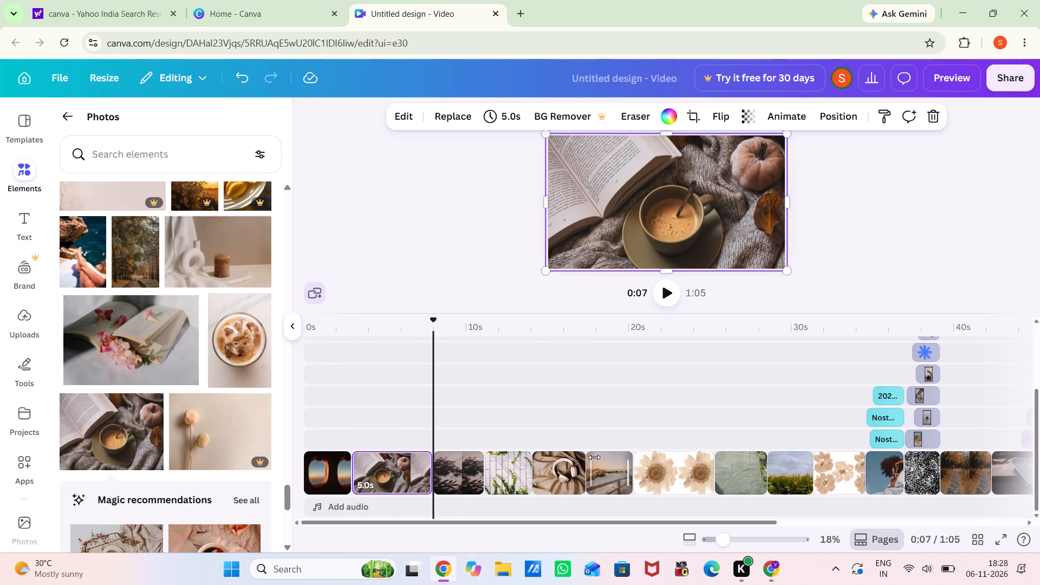
Add the photo of an open book with pink flowers directly before the autumn path clip.
{"action": "left_click", "coordinate": [597, 478]}
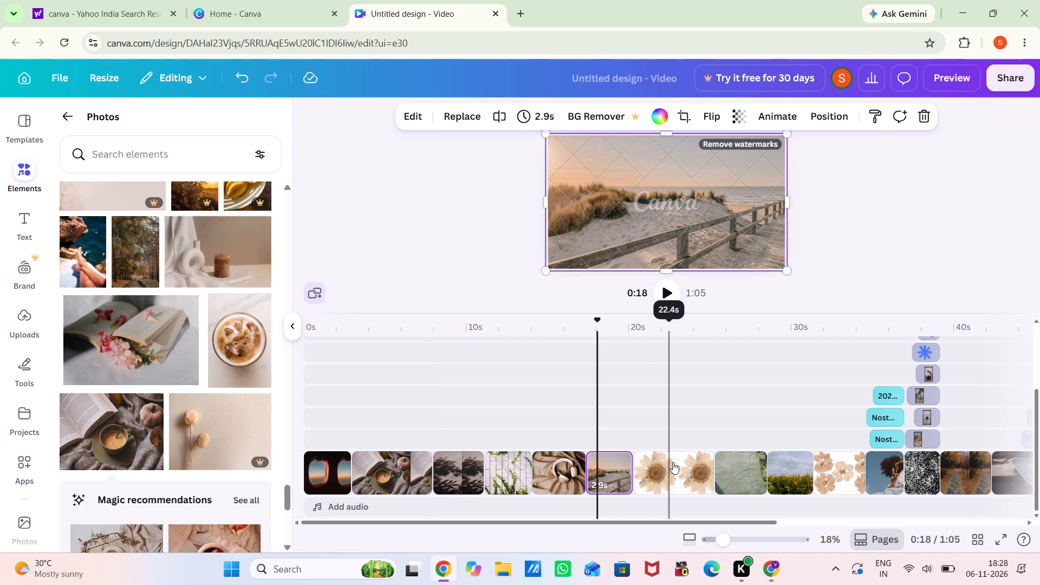
{"action": "left_click", "coordinate": [674, 462]}
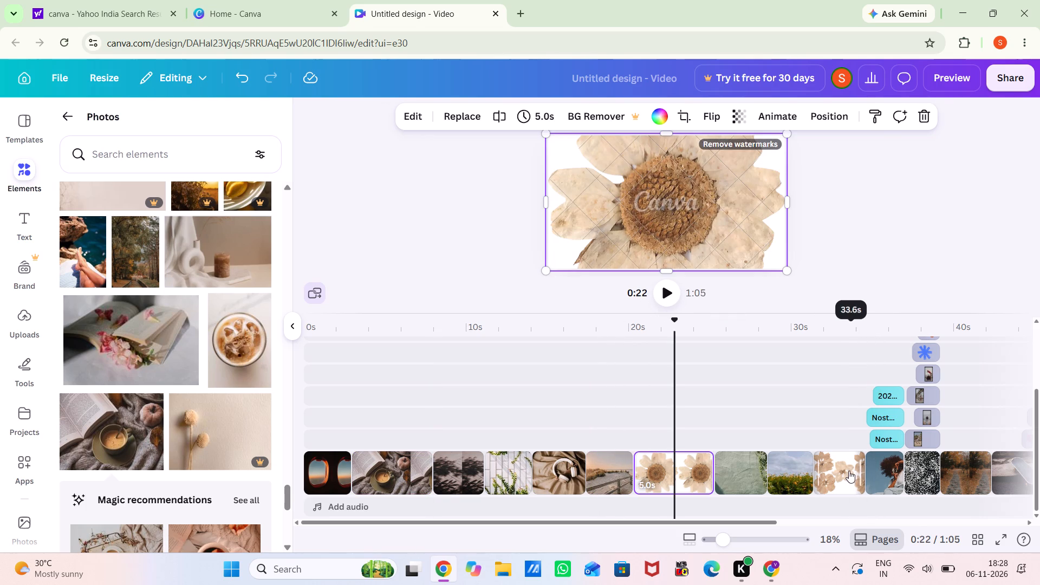
{"action": "left_click", "coordinate": [847, 470]}
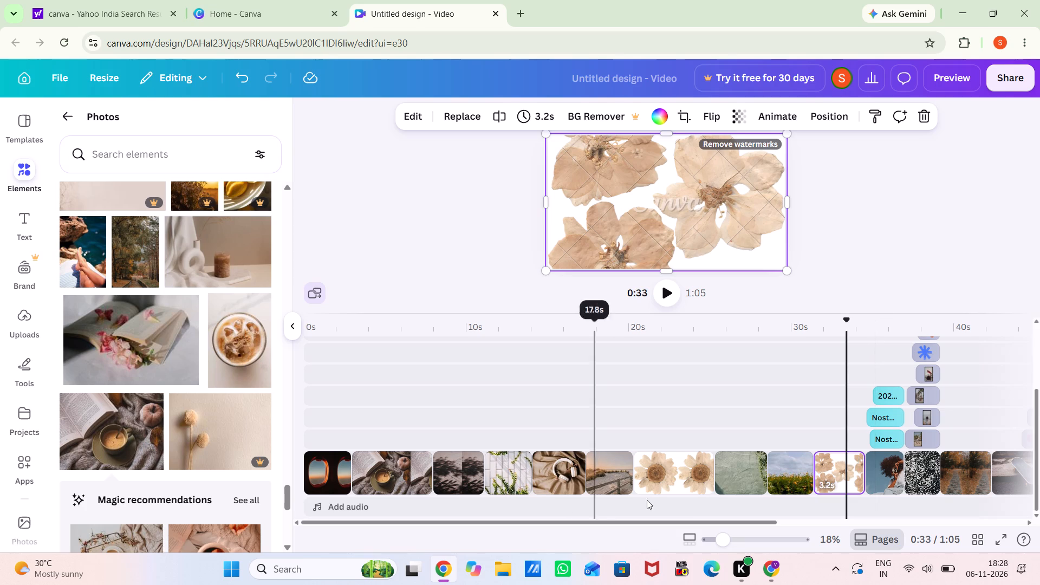
{"action": "left_click", "coordinate": [955, 461]}
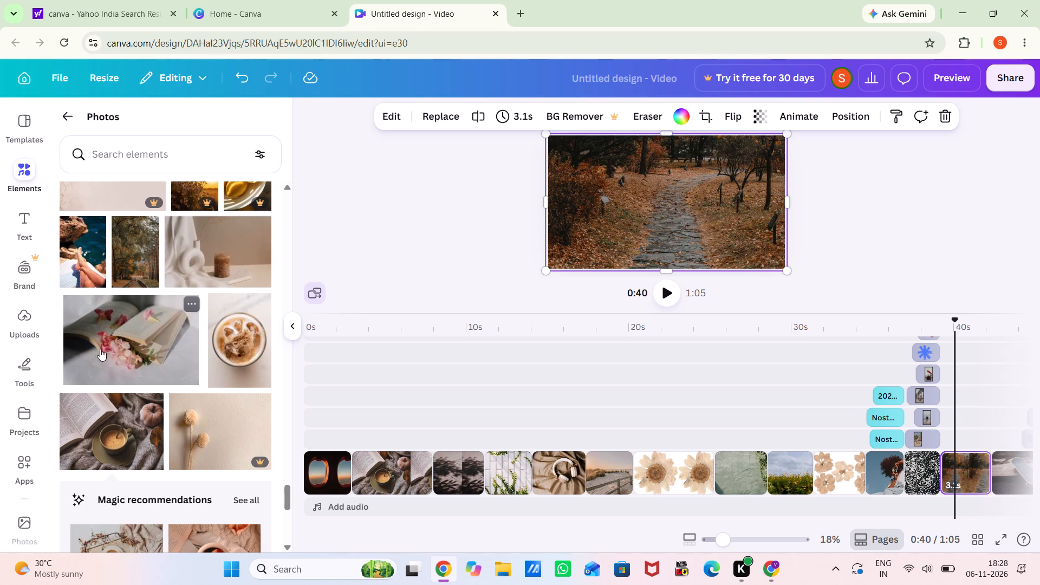
{"action": "left_click", "coordinate": [123, 349]}
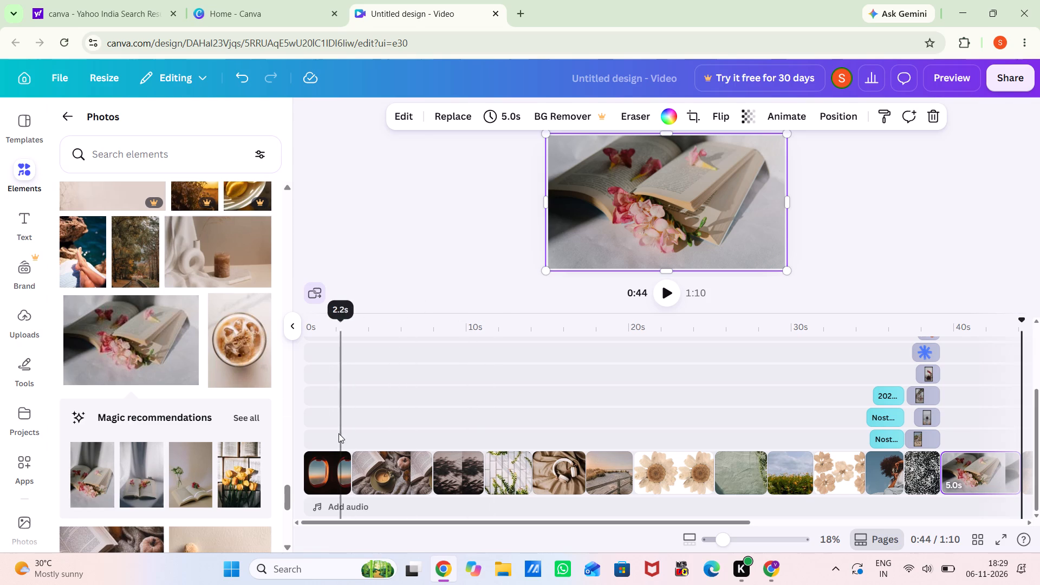
Browse further through the photo collection for another image for the timeline.
{"action": "scroll", "coordinate": [245, 479], "scroll_direction": "down", "scroll_amount": 5}
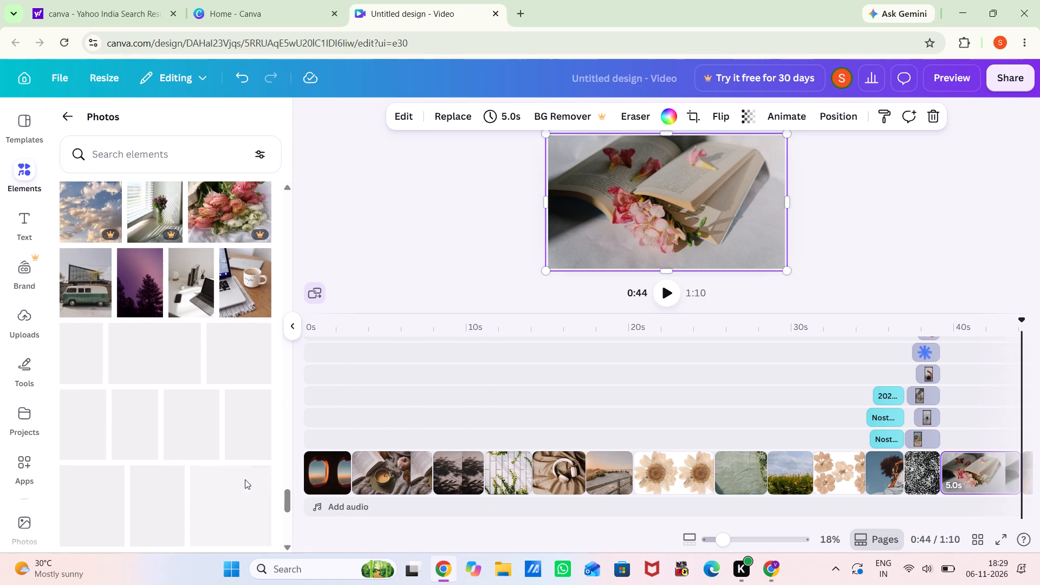
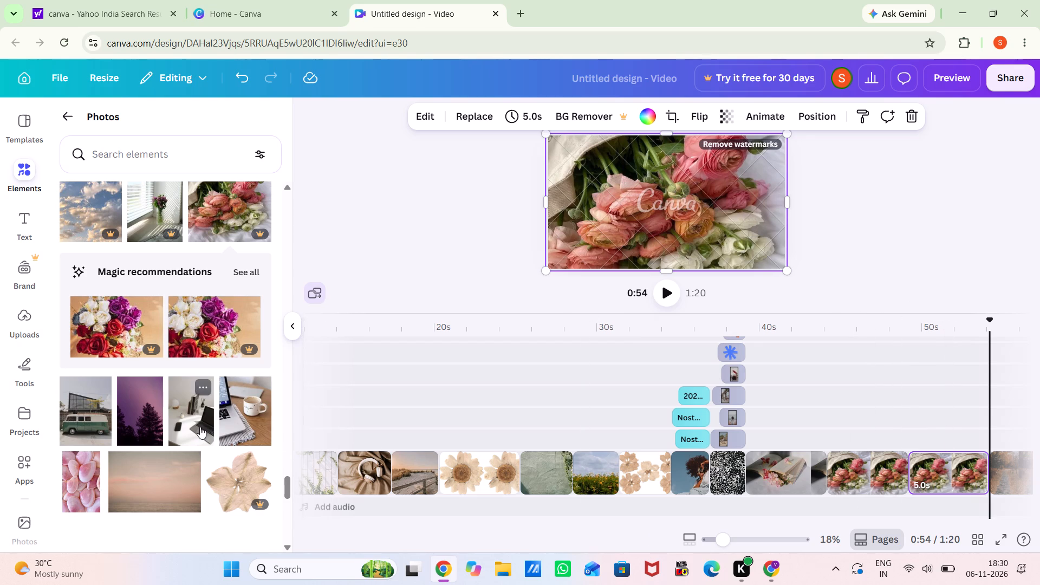
Add the recommended photo of red, white and purple roses after the pink tulip bouquet clips.
{"action": "left_click", "coordinate": [116, 330]}
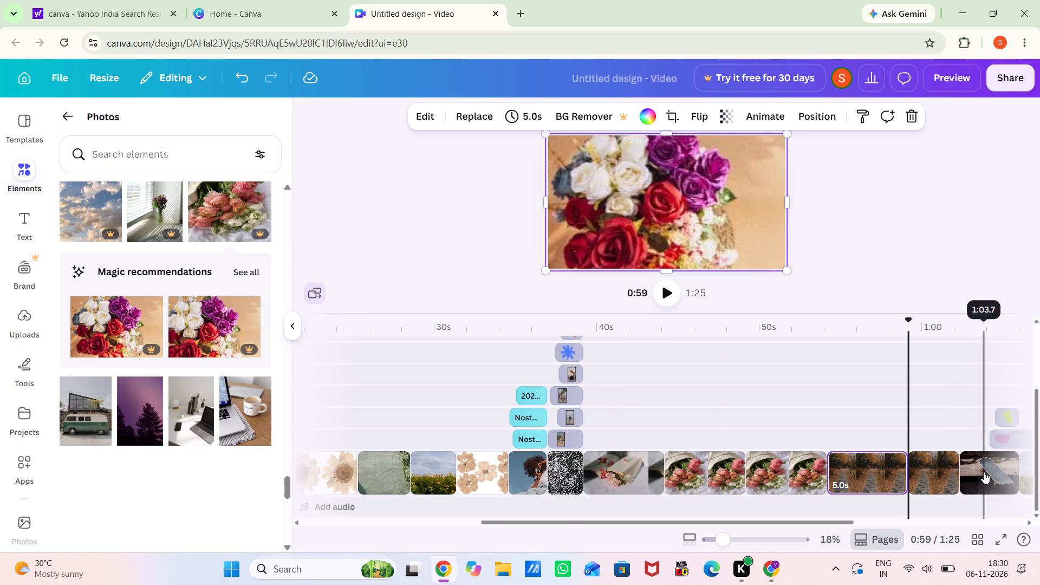
Delete the final clip of the person with a yellow garment tied around the waist.
{"action": "scroll", "coordinate": [984, 472], "scroll_direction": "left", "scroll_amount": 12}
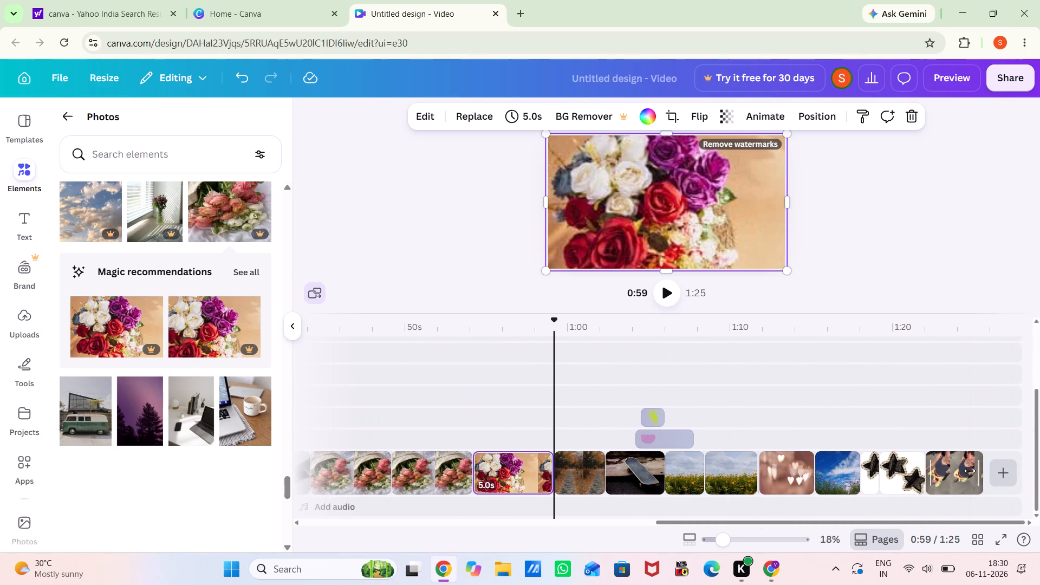
{"action": "left_click", "coordinate": [970, 471]}
{"action": "left_click", "coordinate": [959, 476]}
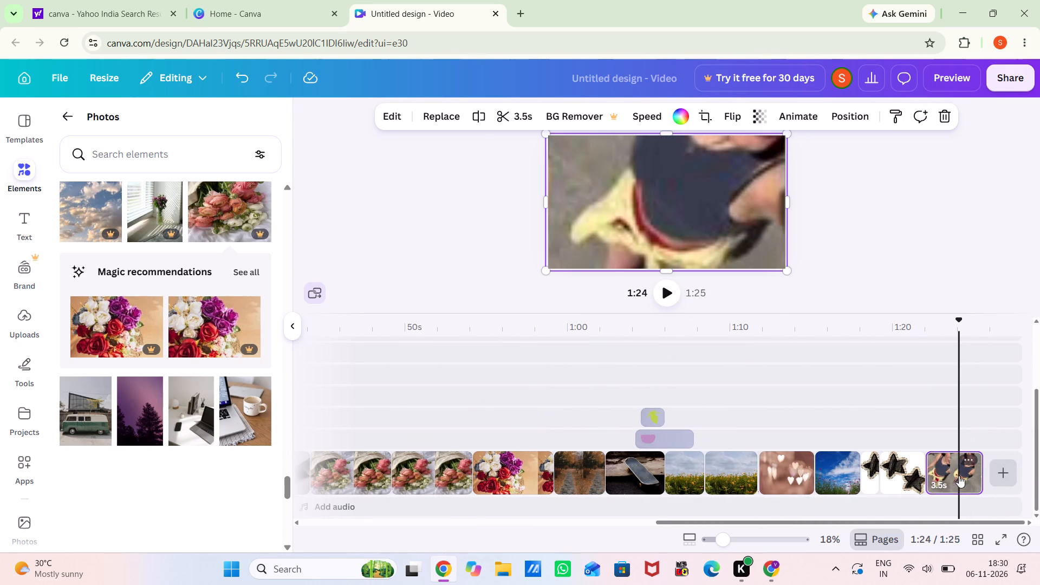
{"action": "left_click", "coordinate": [972, 457]}
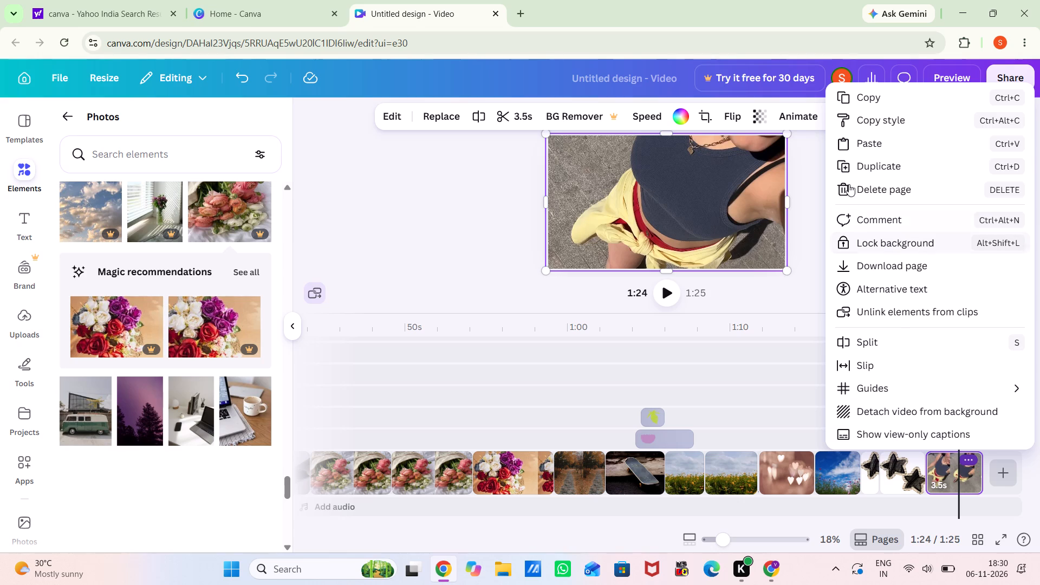
{"action": "left_click", "coordinate": [883, 183]}
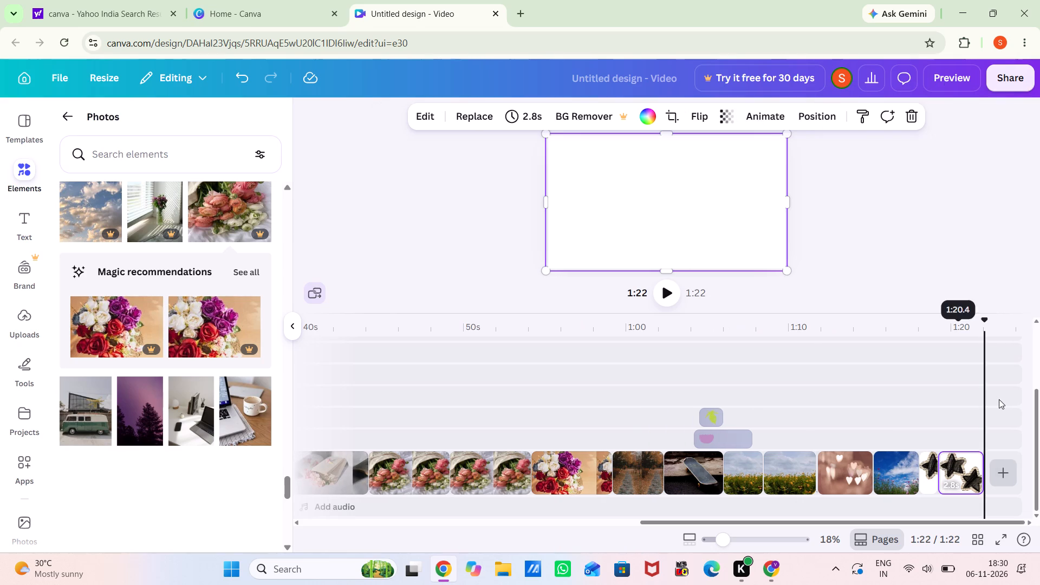
Delete both black star clips at the end of the timeline.
{"action": "left_click", "coordinate": [966, 458]}
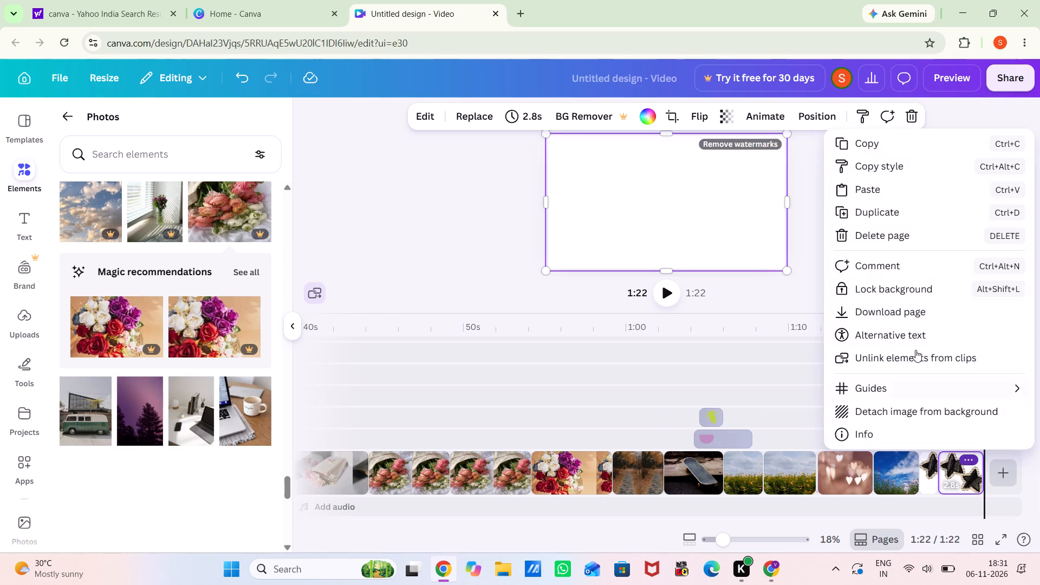
{"action": "left_click", "coordinate": [874, 233]}
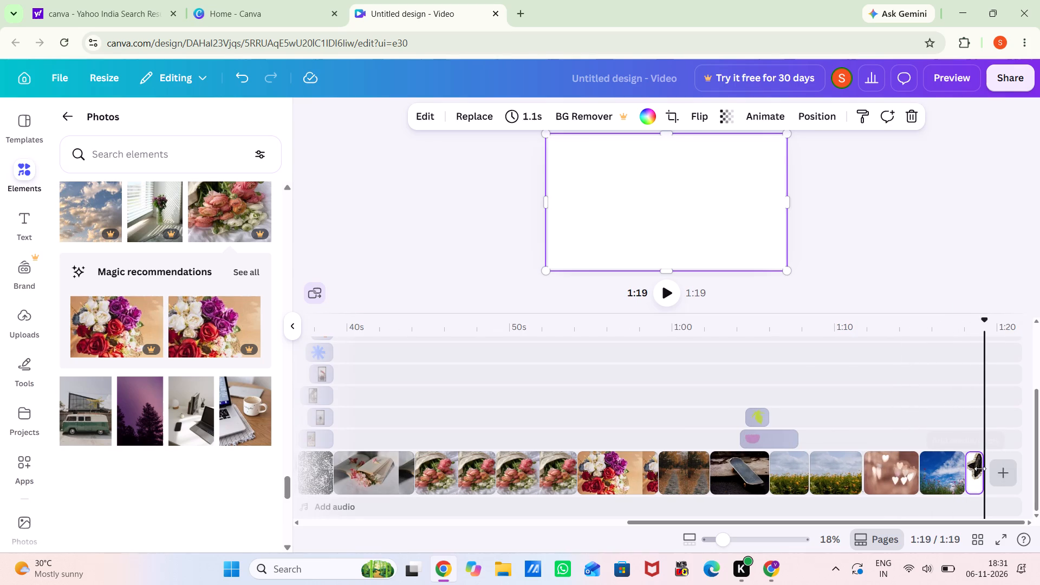
{"action": "left_click_drag", "start_coordinate": [980, 469], "coordinate": [1002, 482]}
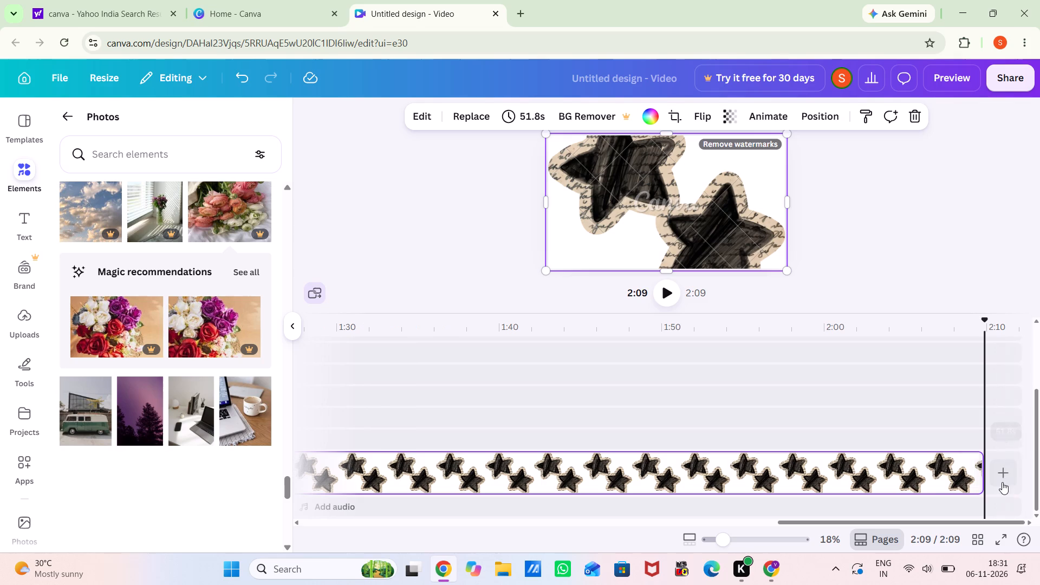
{"action": "left_click", "coordinate": [966, 458]}
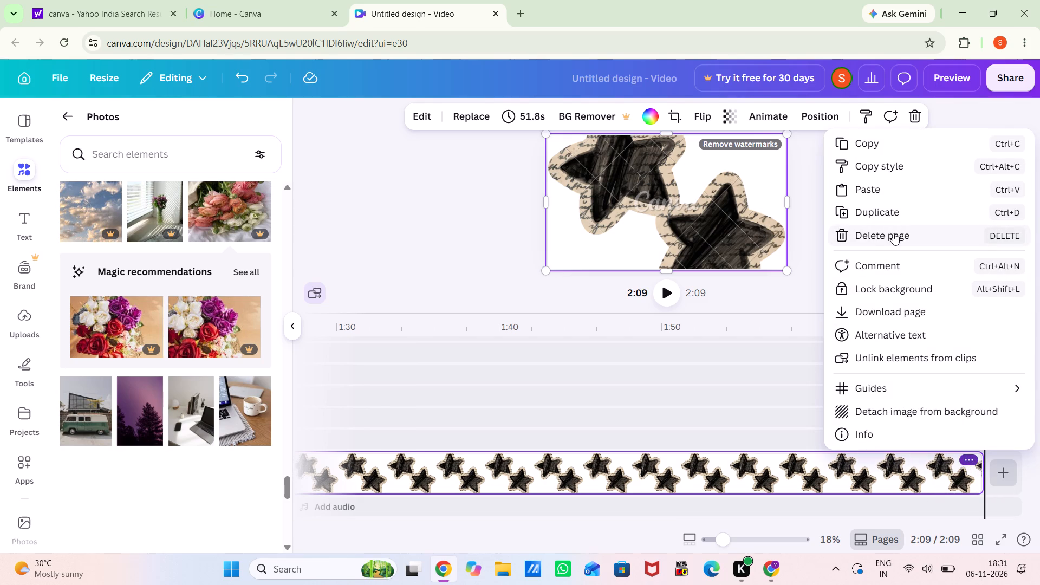
{"action": "left_click", "coordinate": [893, 233]}
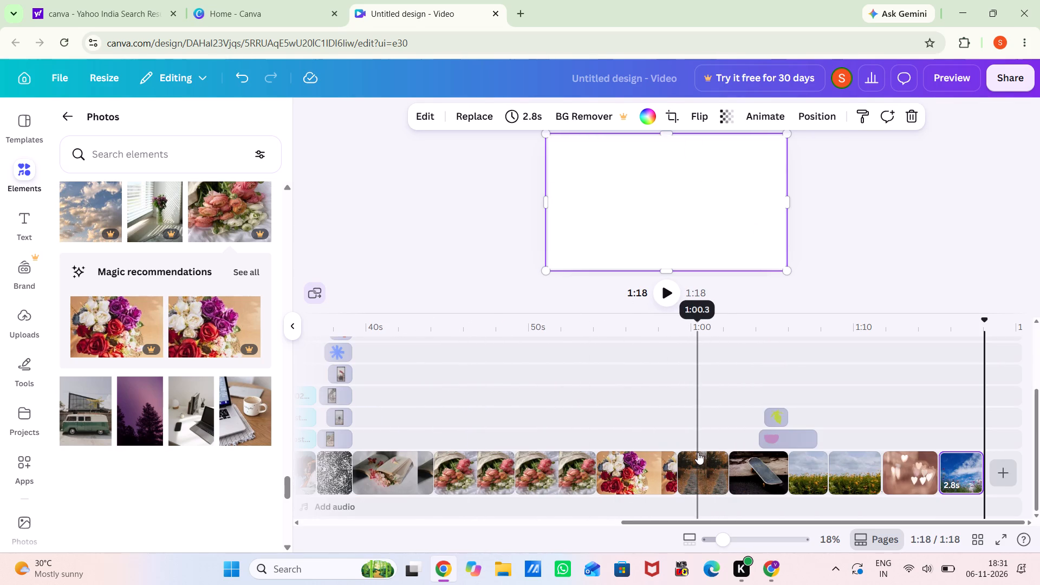
Delete the autumn path clip and the skateboard clip that follow the rose bouquet.
{"action": "left_click", "coordinate": [716, 461]}
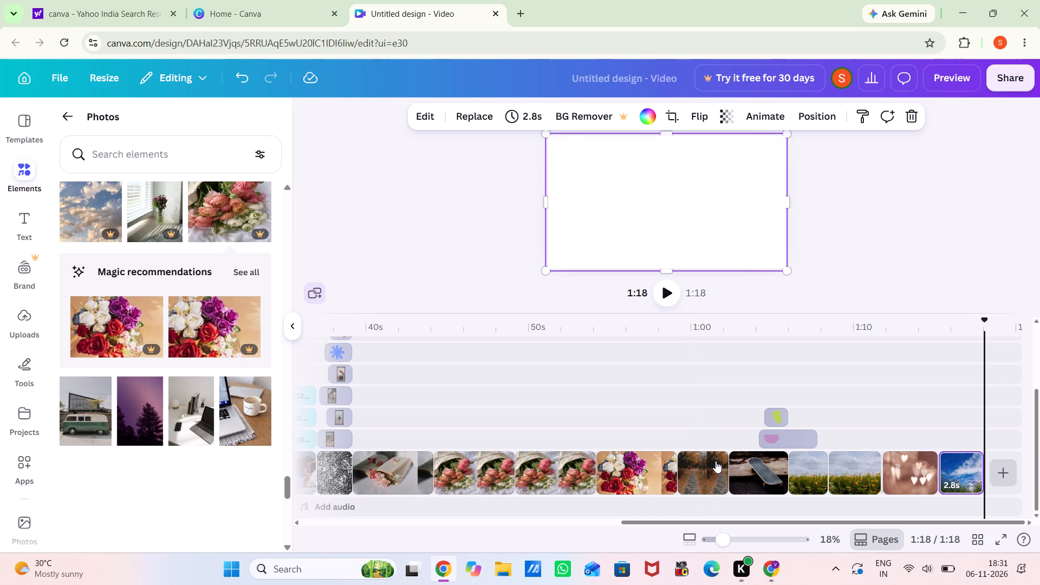
{"action": "left_click", "coordinate": [712, 459]}
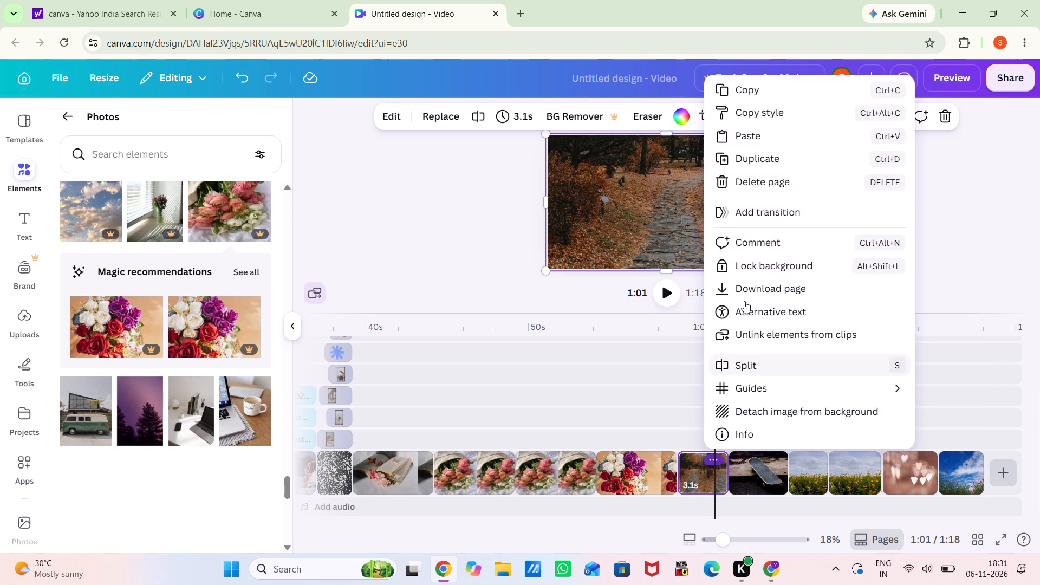
{"action": "left_click", "coordinate": [764, 185]}
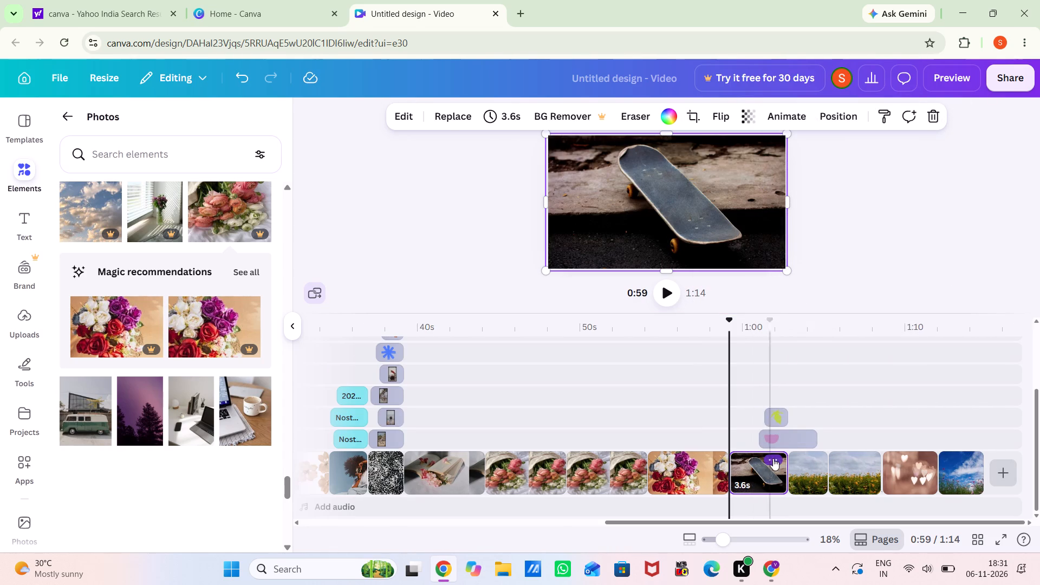
{"action": "left_click", "coordinate": [773, 458]}
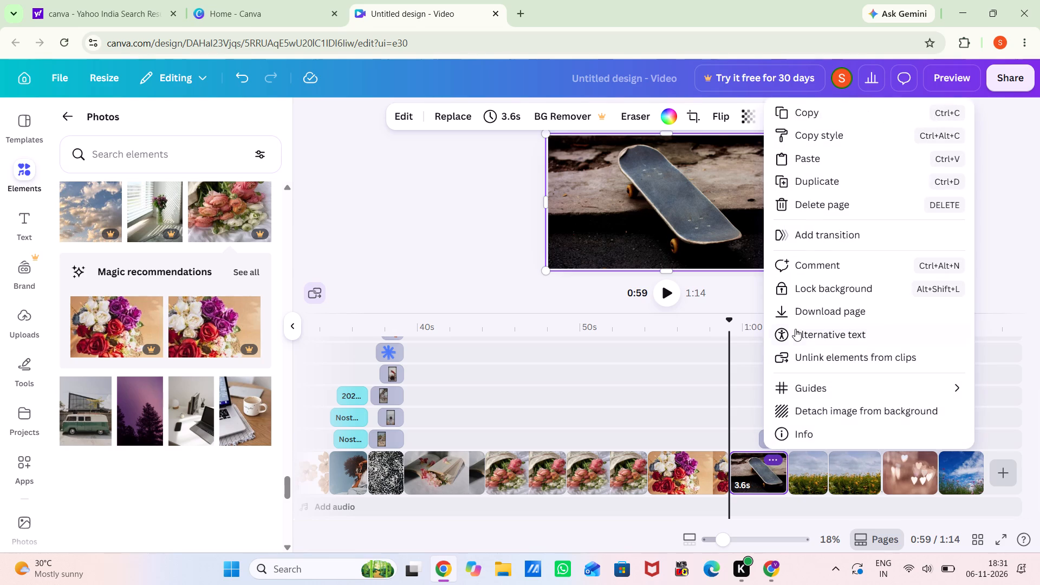
{"action": "left_click", "coordinate": [827, 207]}
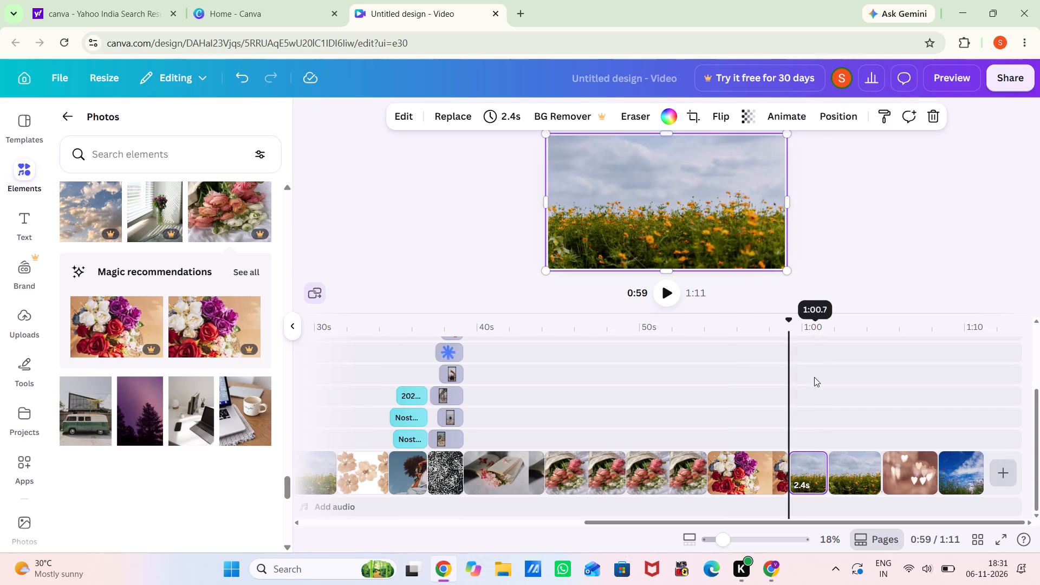
Delete the two yellow flower field clips that follow the rose bouquet.
{"action": "left_click", "coordinate": [811, 456]}
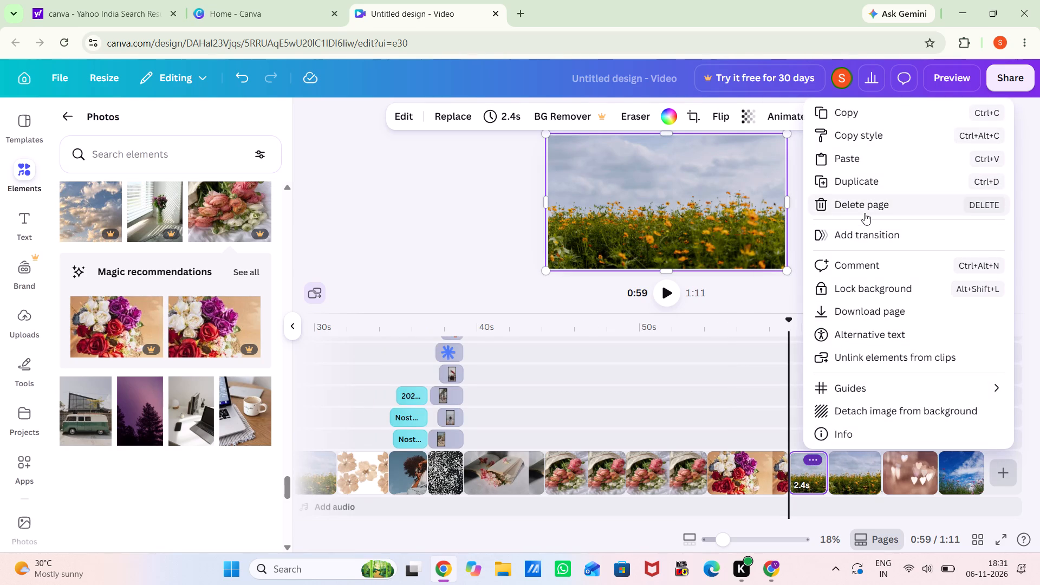
{"action": "left_click", "coordinate": [864, 213]}
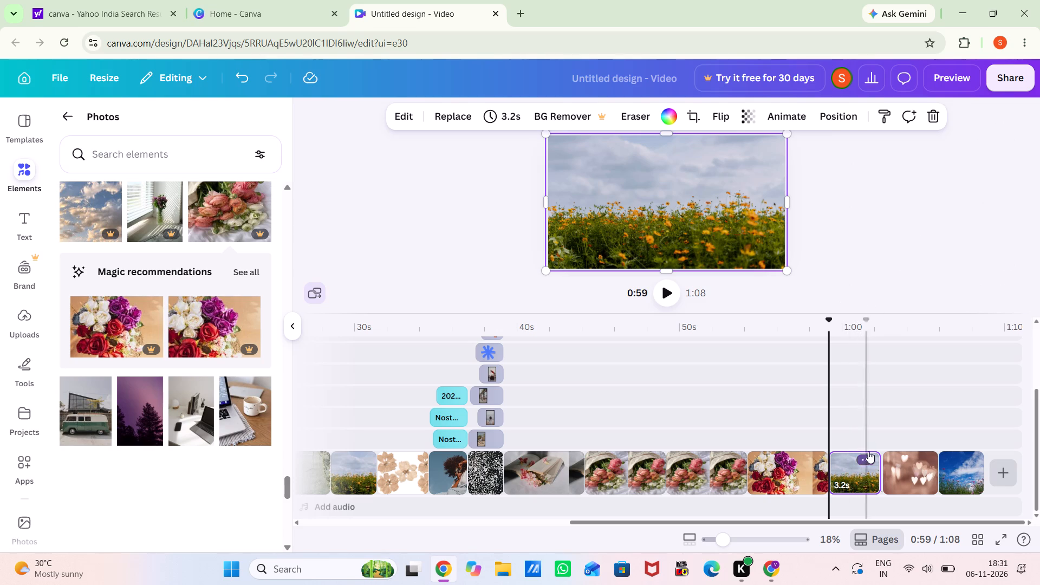
{"action": "left_click", "coordinate": [867, 458]}
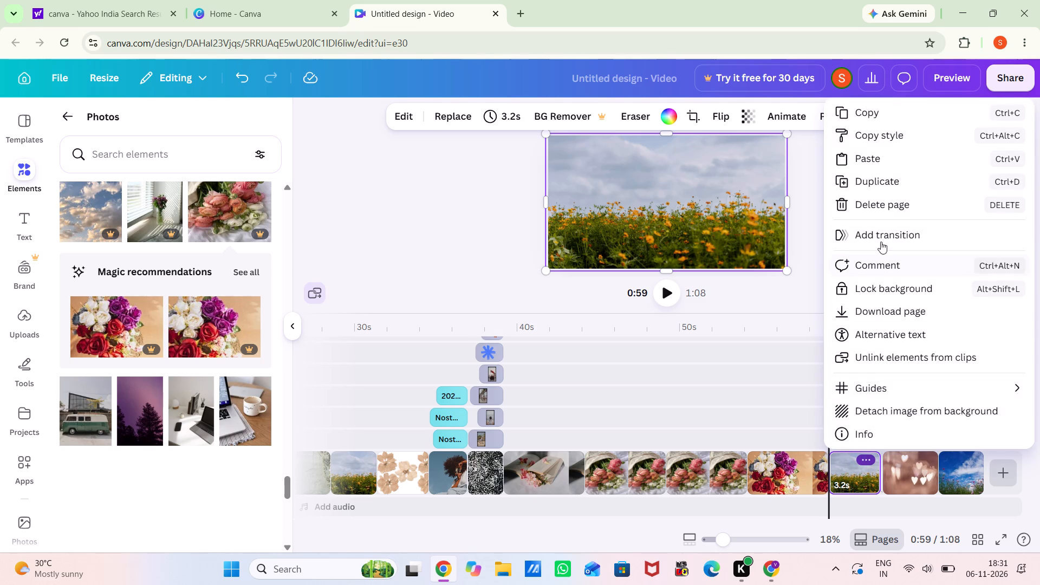
{"action": "left_click", "coordinate": [887, 211]}
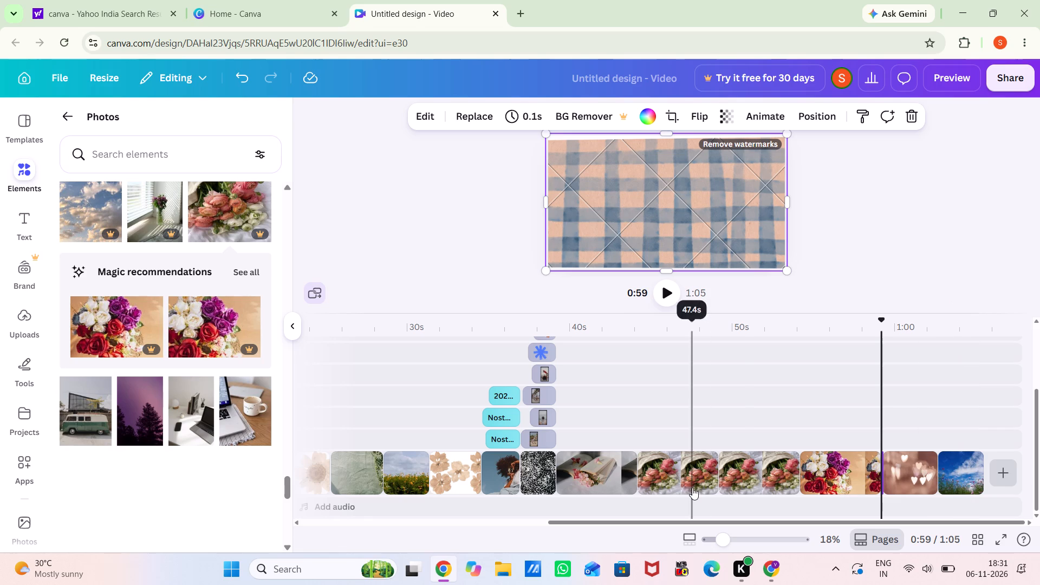
Delete the black-and-white textured collage page located before the open book with pink flowers clip.
{"action": "left_click", "coordinate": [539, 467]}
{"action": "left_click", "coordinate": [542, 454]}
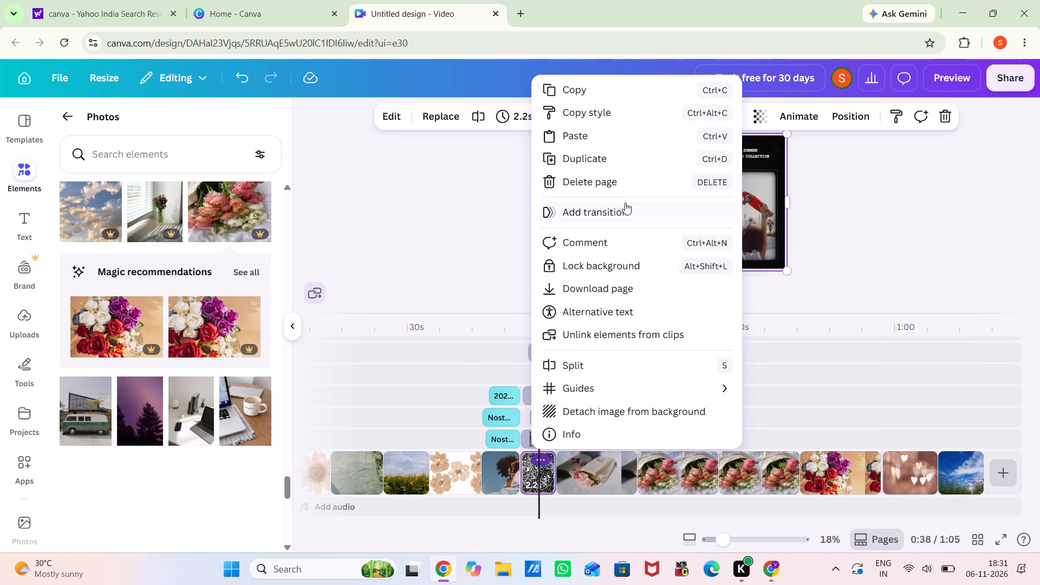
{"action": "left_click", "coordinate": [637, 180]}
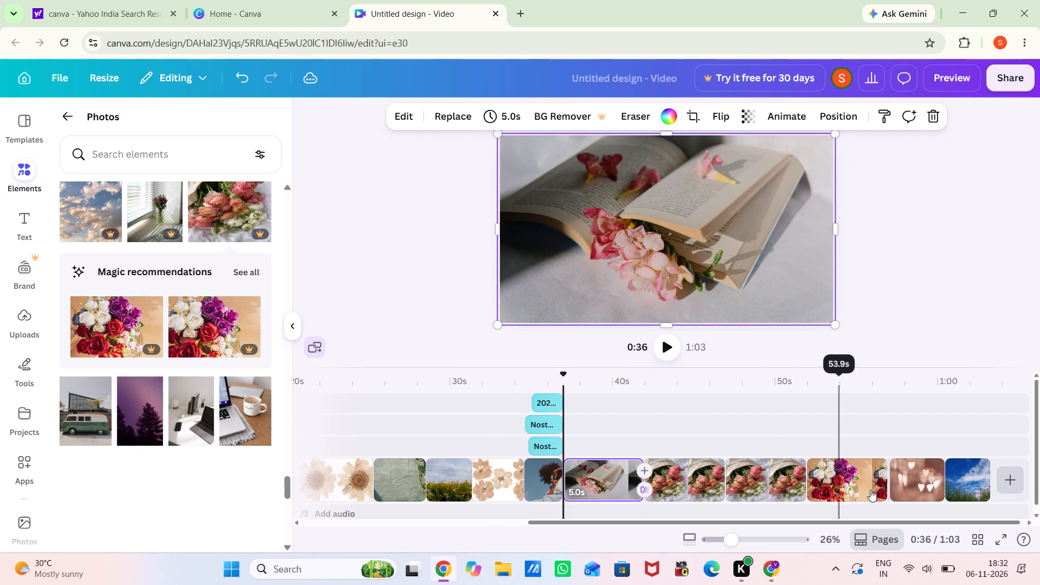
Delete the blurred heart lights clip between the rose bouquet and the blue sky clip.
{"action": "left_click", "coordinate": [921, 476]}
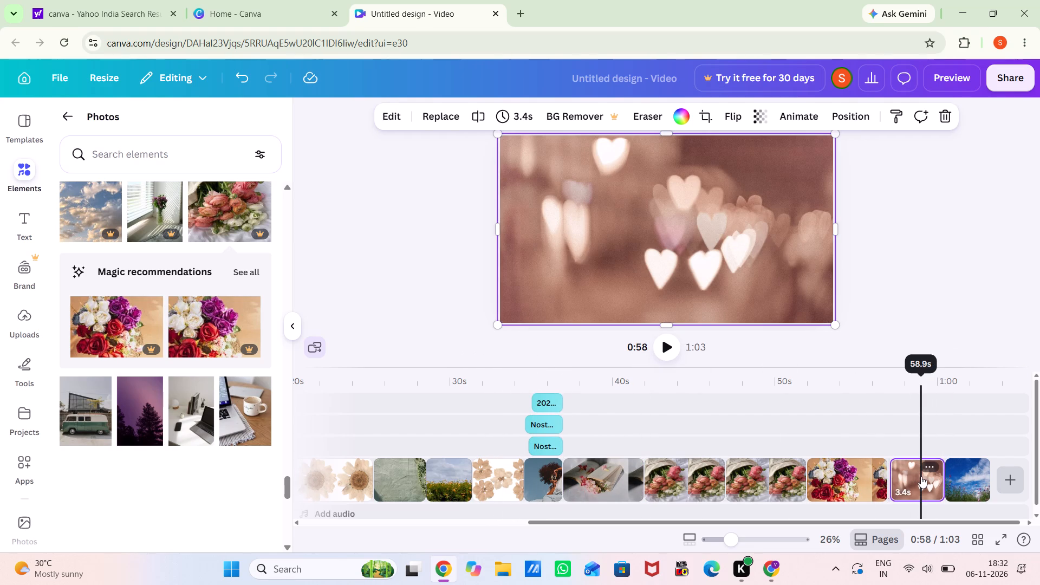
{"action": "left_click", "coordinate": [929, 459]}
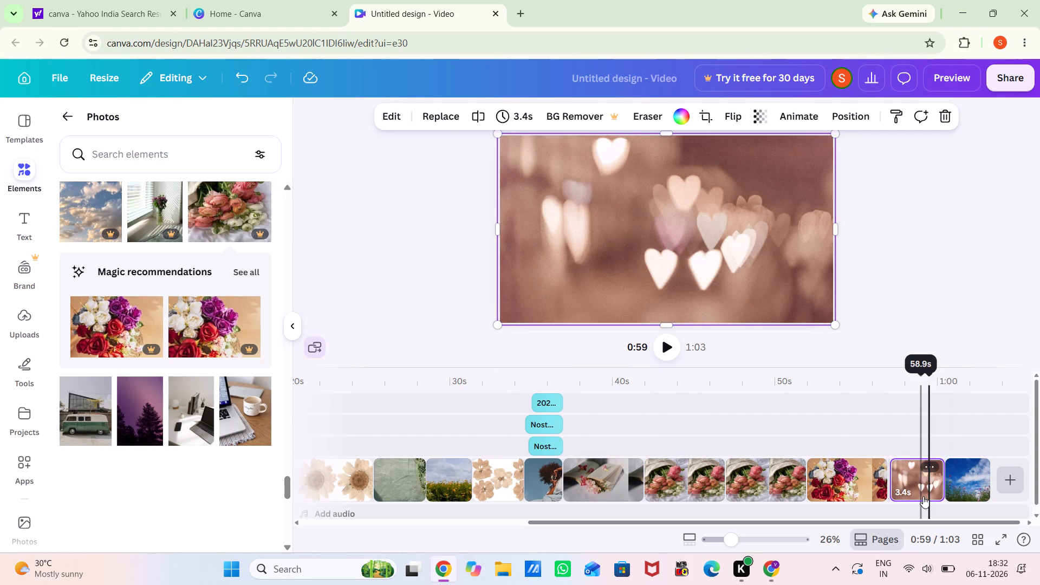
{"action": "left_click", "coordinate": [925, 463]}
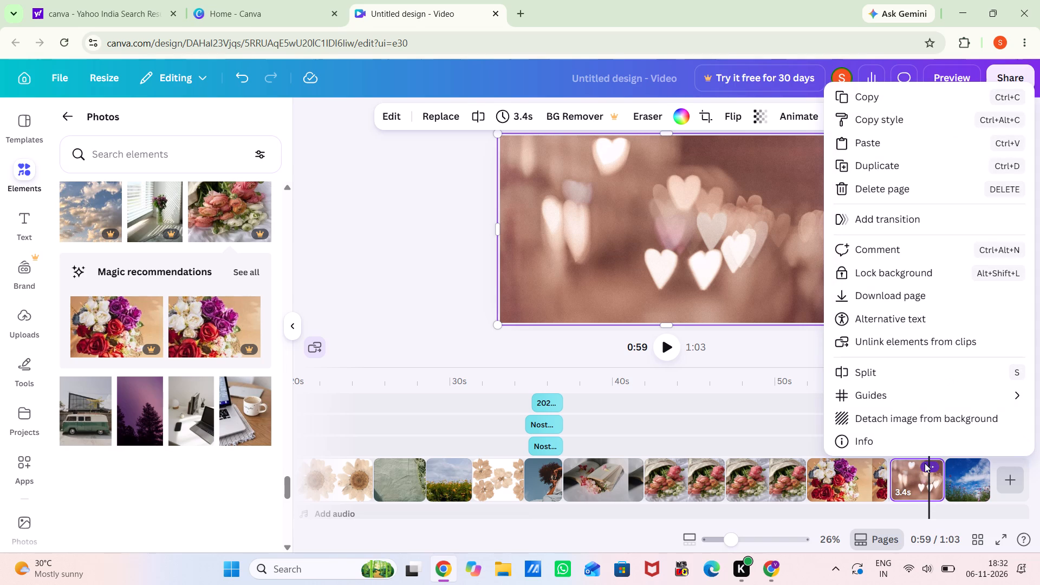
{"action": "left_click", "coordinate": [857, 184]}
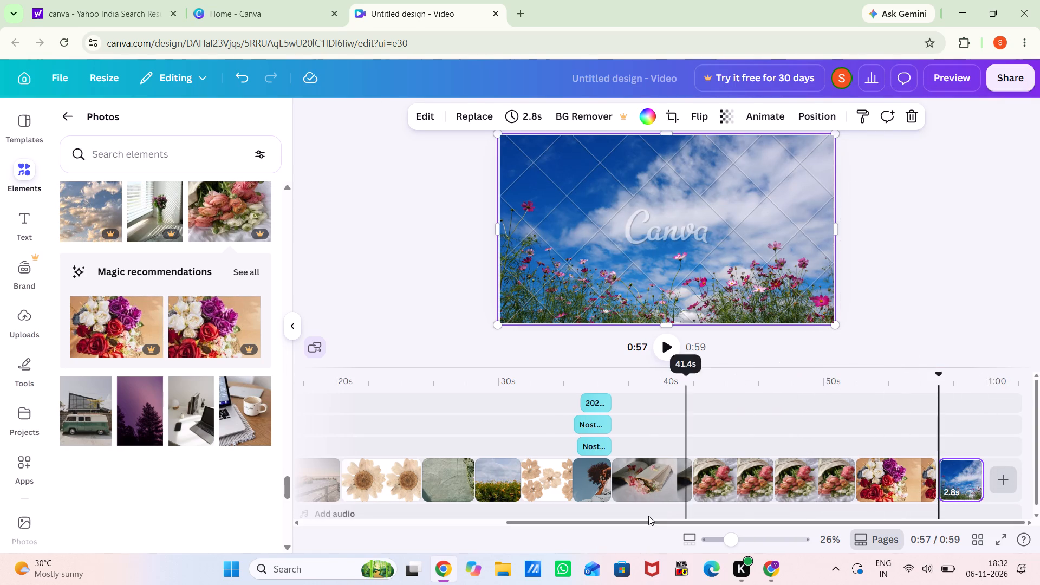
Try dark red and tan as the coffee cup and open book clip's background colour, settling on the design's yellow.
{"action": "left_click", "coordinate": [330, 474]}
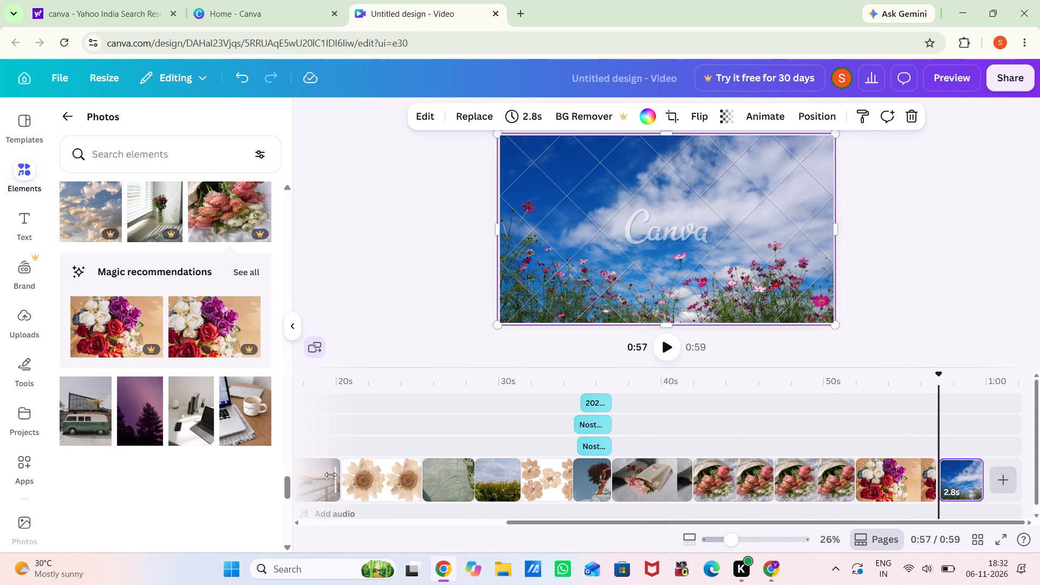
{"action": "scroll", "coordinate": [330, 474], "scroll_direction": "right", "scroll_amount": 4}
{"action": "scroll", "coordinate": [383, 460], "scroll_direction": "right", "scroll_amount": 2}
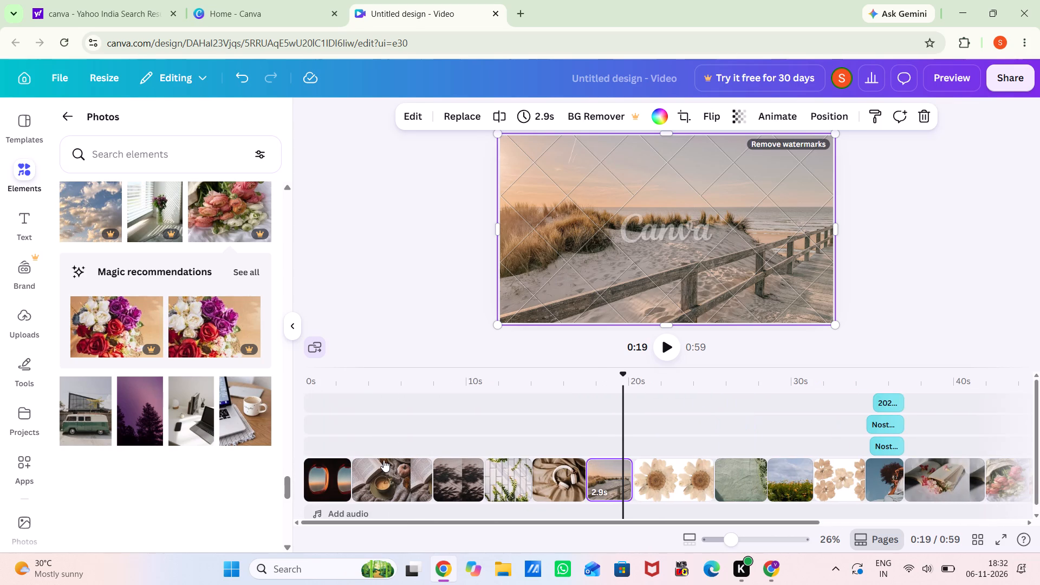
{"action": "scroll", "coordinate": [383, 460], "scroll_direction": "right", "scroll_amount": 2}
{"action": "left_click", "coordinate": [392, 473]}
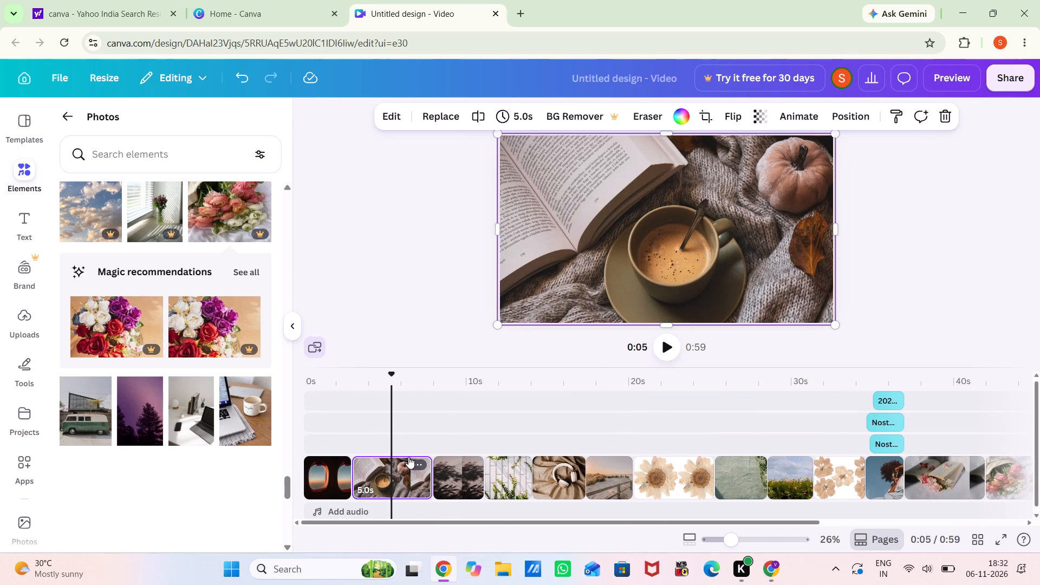
{"action": "left_click", "coordinate": [678, 114]}
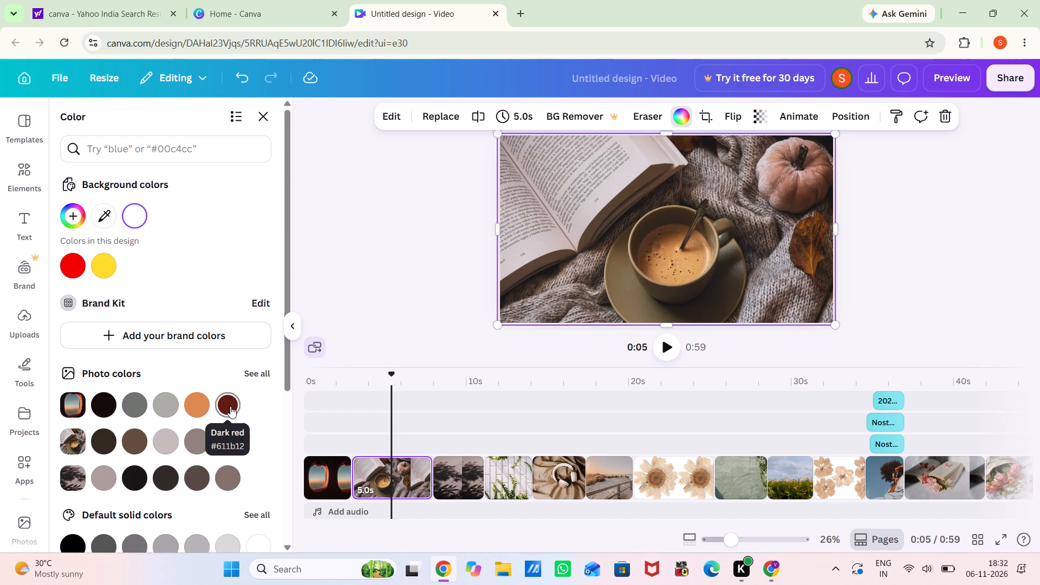
{"action": "left_click", "coordinate": [230, 406]}
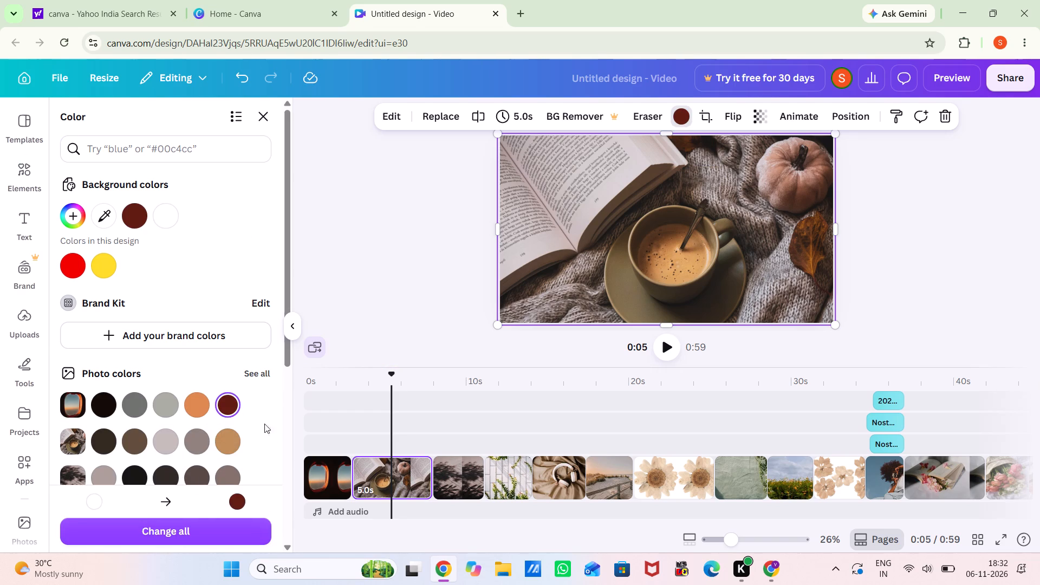
{"action": "left_click", "coordinate": [238, 441]}
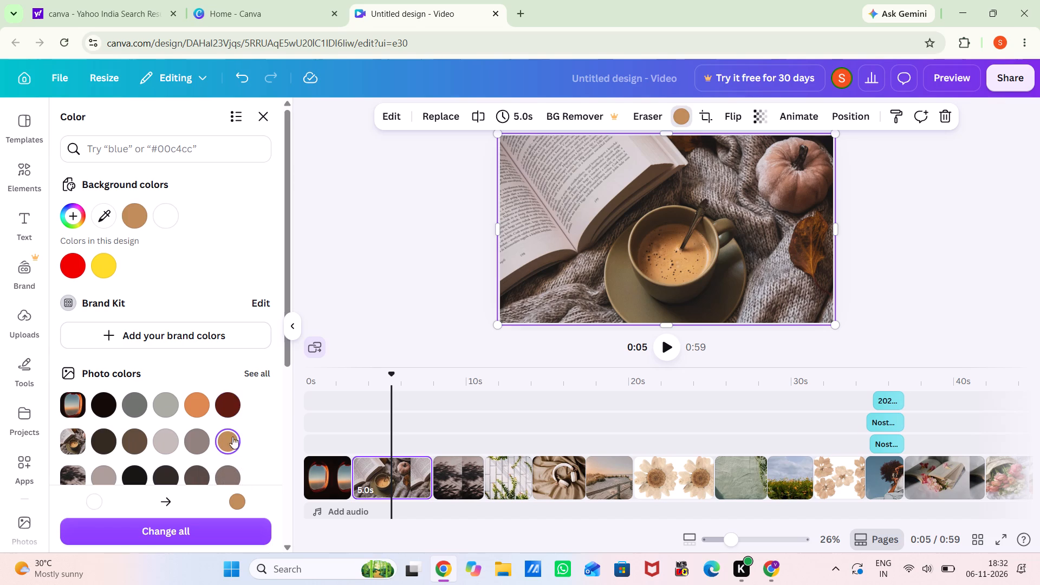
{"action": "left_click", "coordinate": [113, 265]}
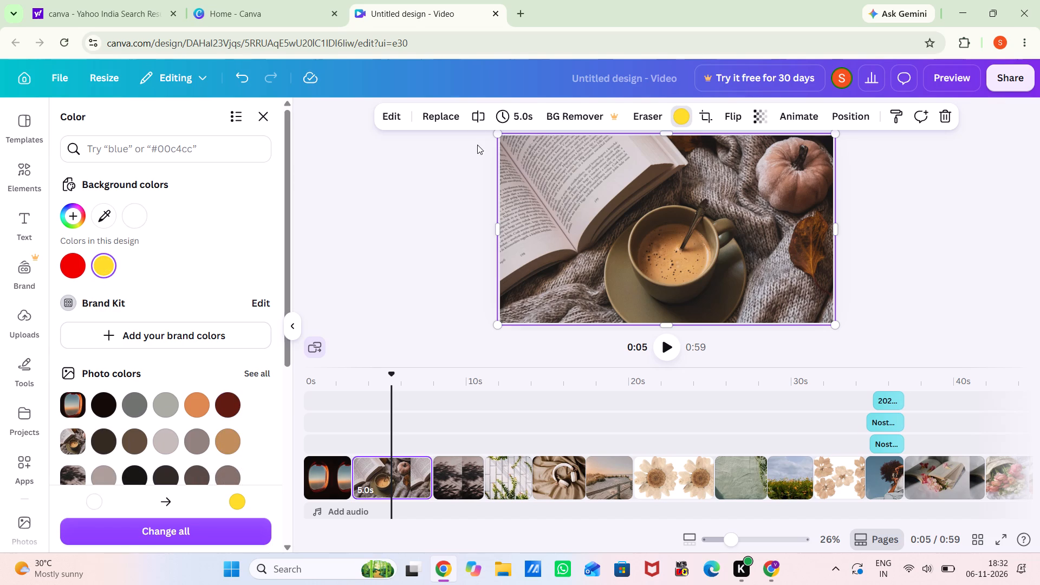
{"action": "left_click", "coordinate": [686, 109]}
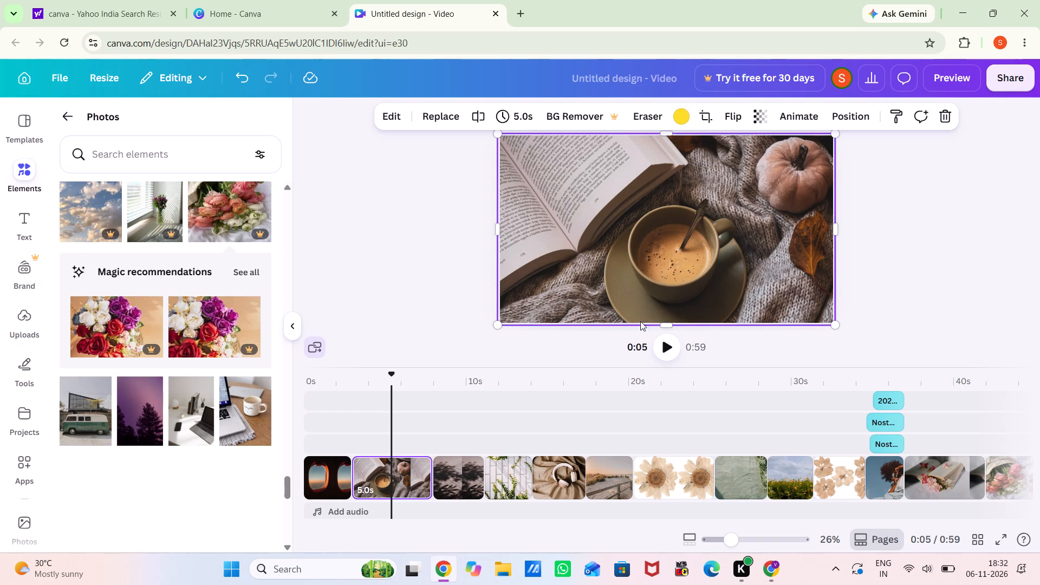
Set the transparency of the coffee cup and open book photo to 68.
{"action": "left_click", "coordinate": [764, 110]}
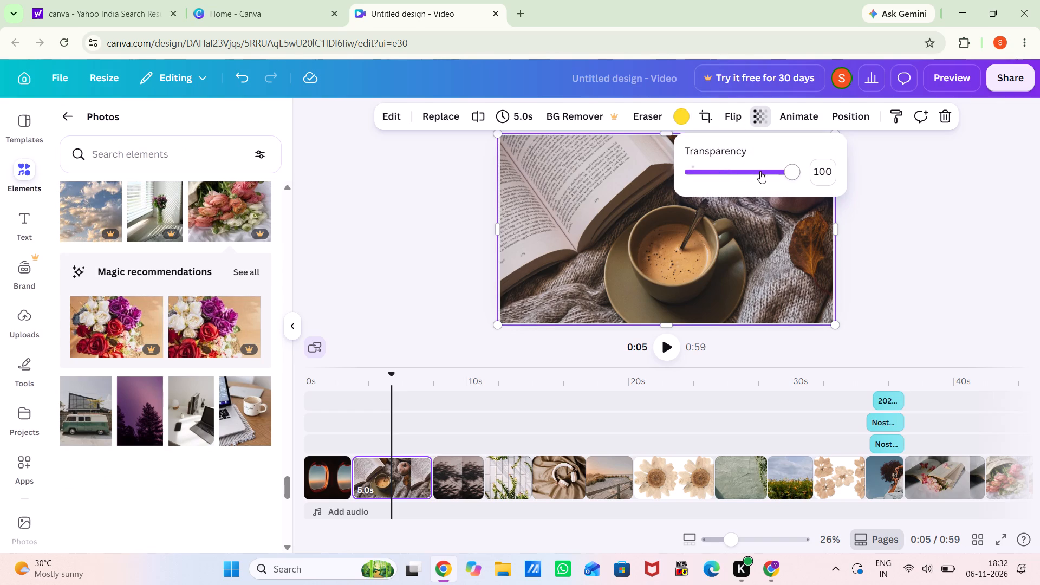
{"action": "left_click", "coordinate": [760, 171]}
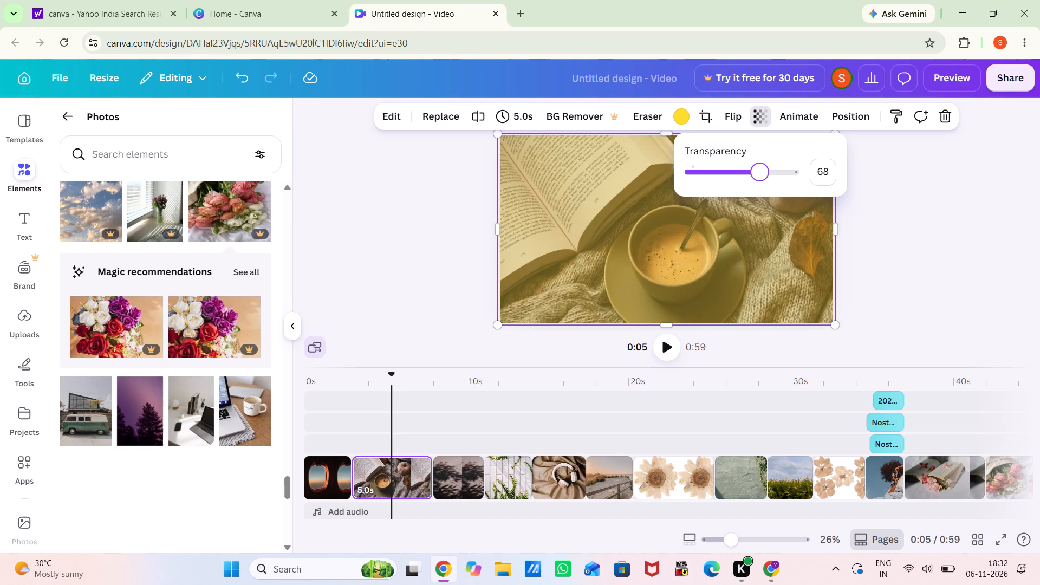
Try a transparency of 38 on the coffee cup and open book photo, settling on 66.
{"action": "left_click", "coordinate": [776, 170]}
{"action": "left_click", "coordinate": [729, 176]}
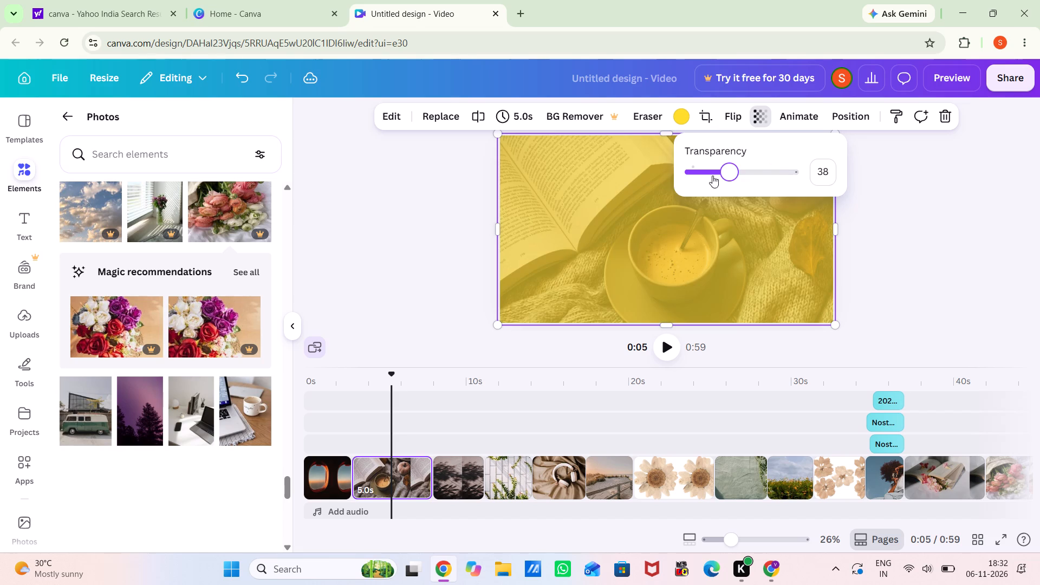
{"action": "left_click", "coordinate": [758, 167]}
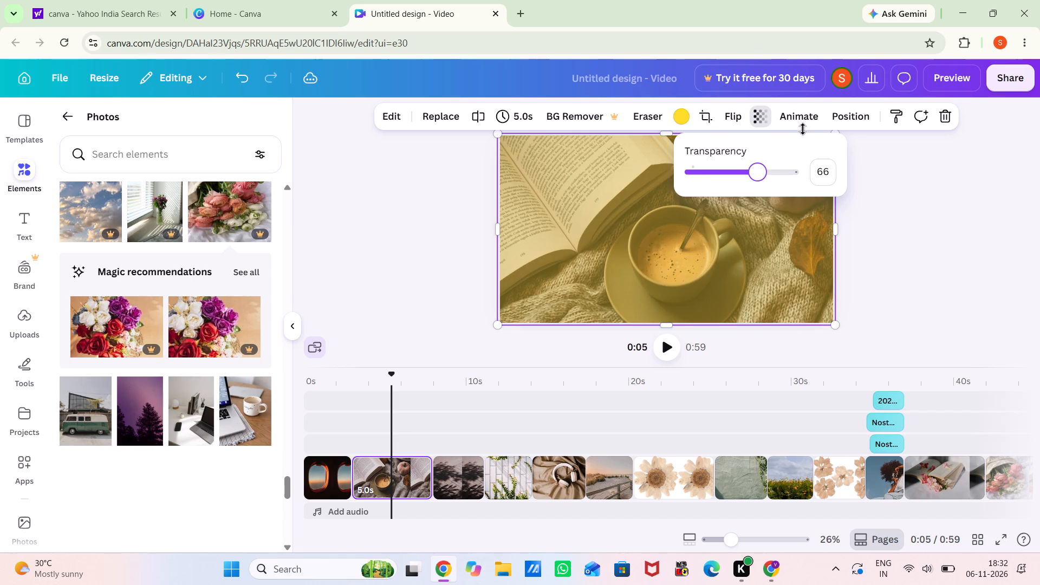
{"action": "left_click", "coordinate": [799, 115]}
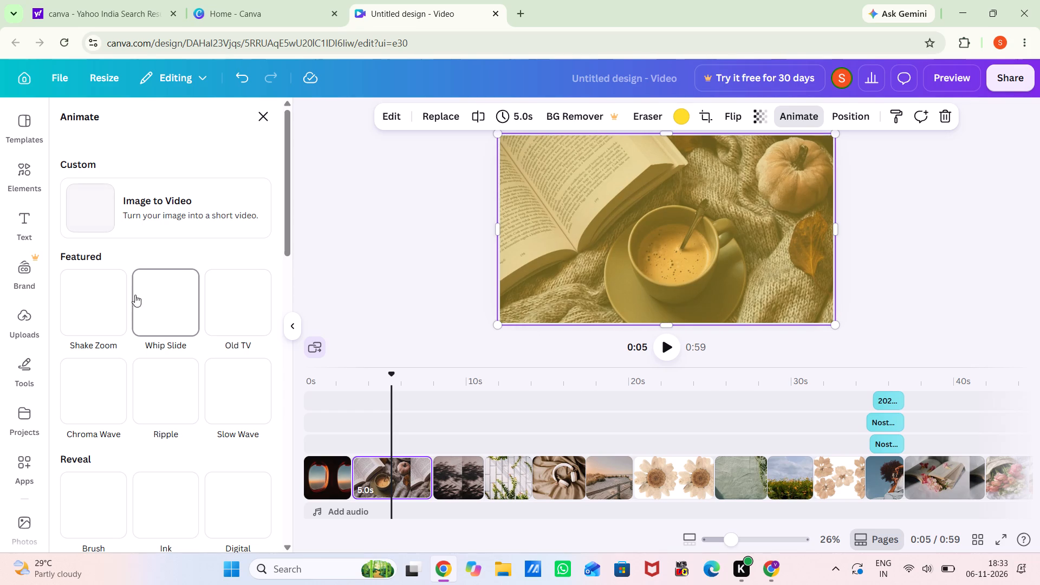
Delete the airplane window sunset clip at the start of the timeline.
{"action": "left_click", "coordinate": [323, 468]}
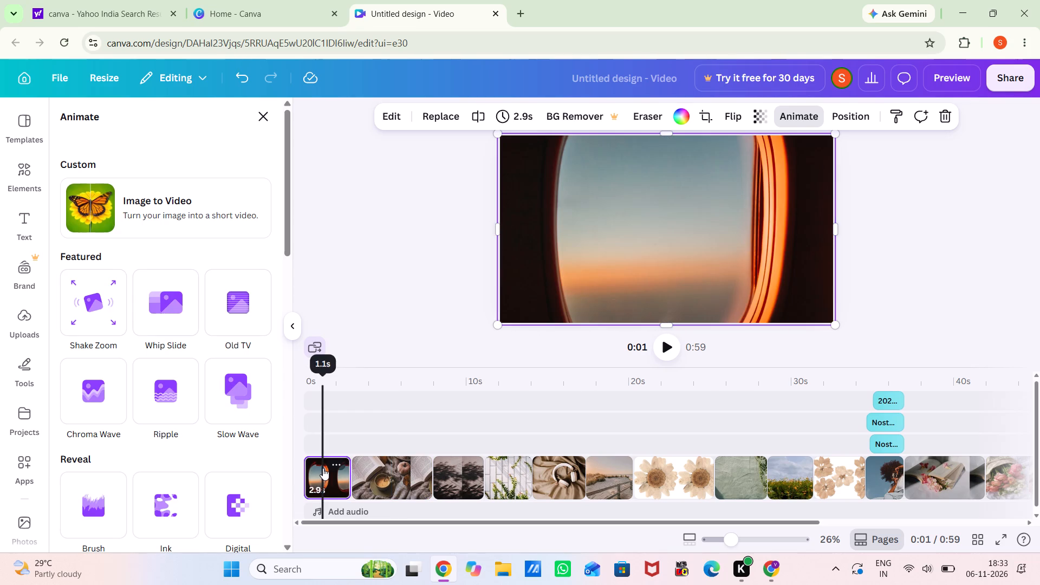
{"action": "left_click", "coordinate": [338, 464]}
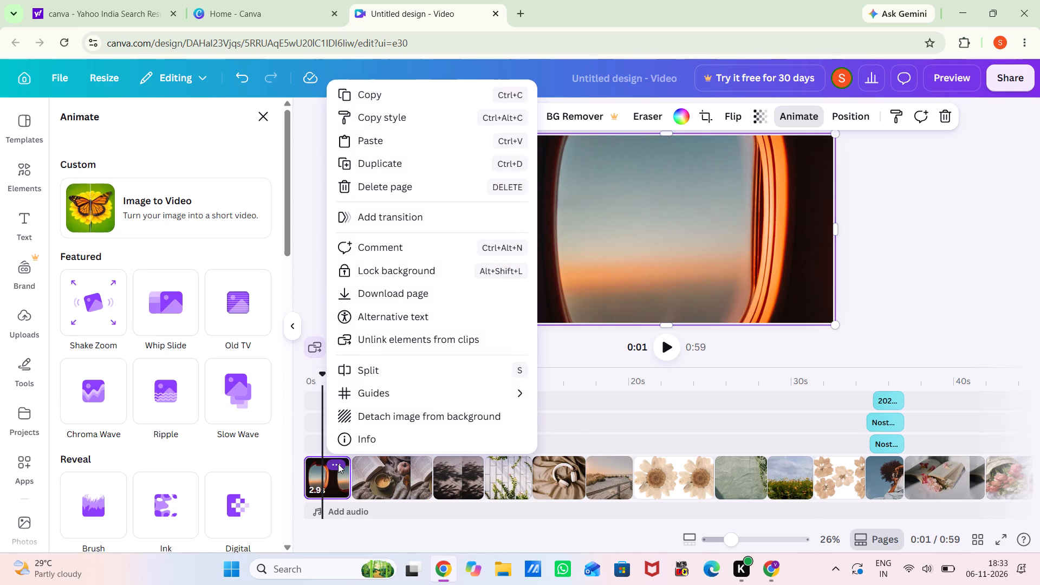
{"action": "left_click", "coordinate": [398, 185]}
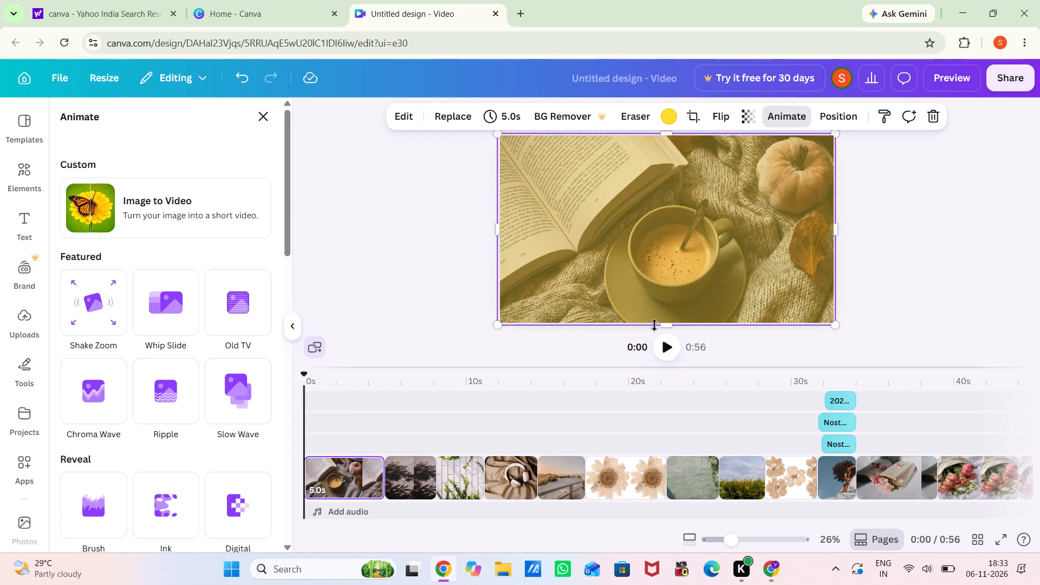
Add the photo of sunlit clouds in a blue sky as a clip before the coffee cup and open book clip.
{"action": "left_click", "coordinate": [797, 113]}
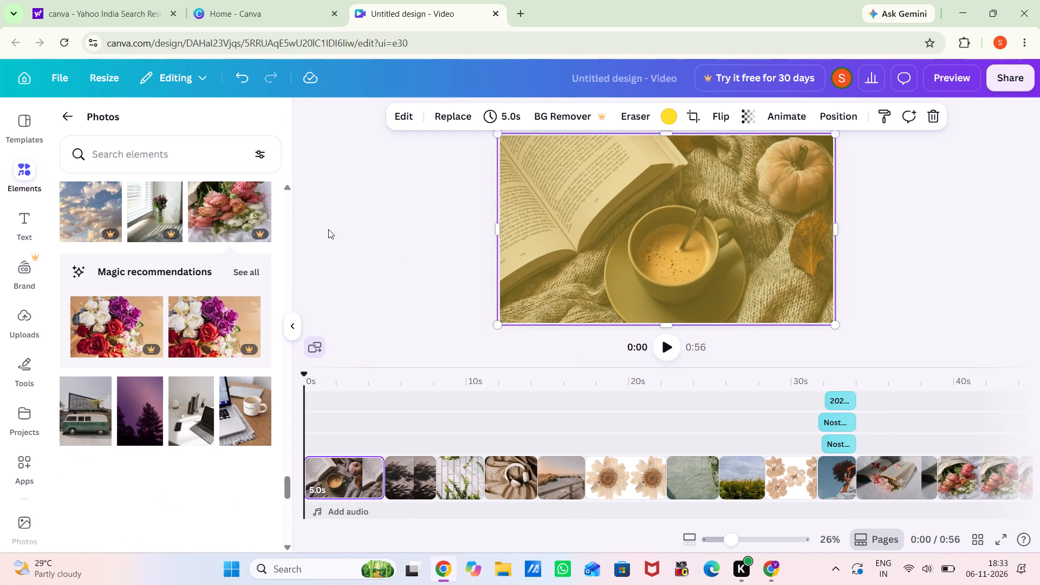
{"action": "left_click", "coordinate": [77, 207]}
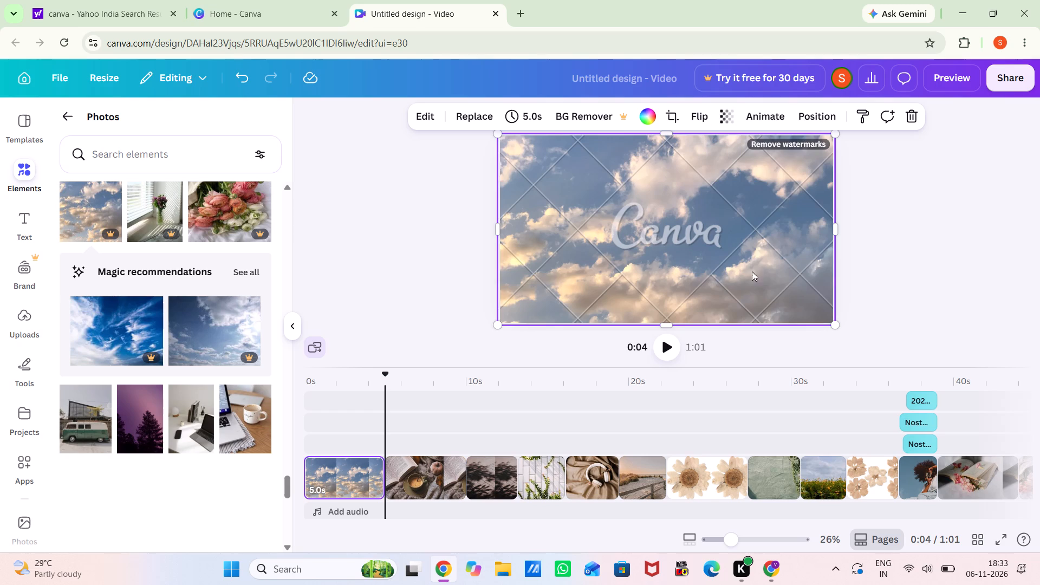
Play back the opening clips of the video and return to the cloudy sky clip.
{"action": "left_click", "coordinate": [669, 350]}
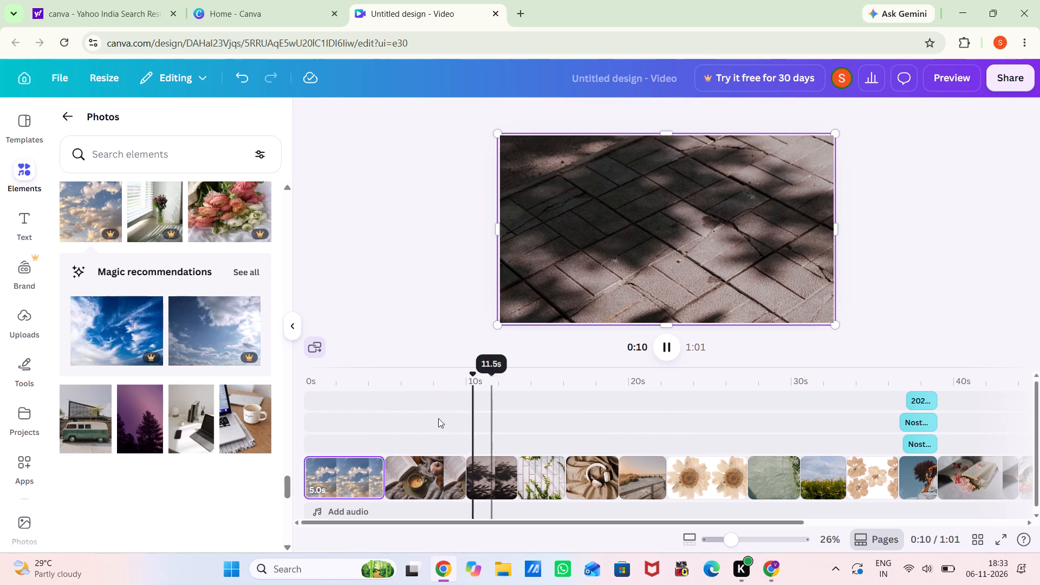
{"action": "left_click", "coordinate": [365, 439]}
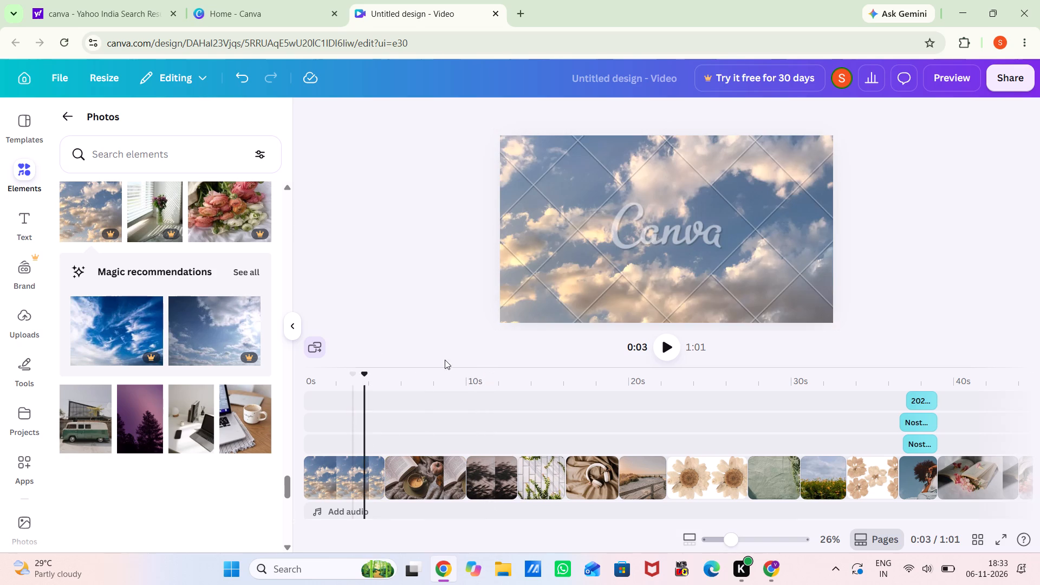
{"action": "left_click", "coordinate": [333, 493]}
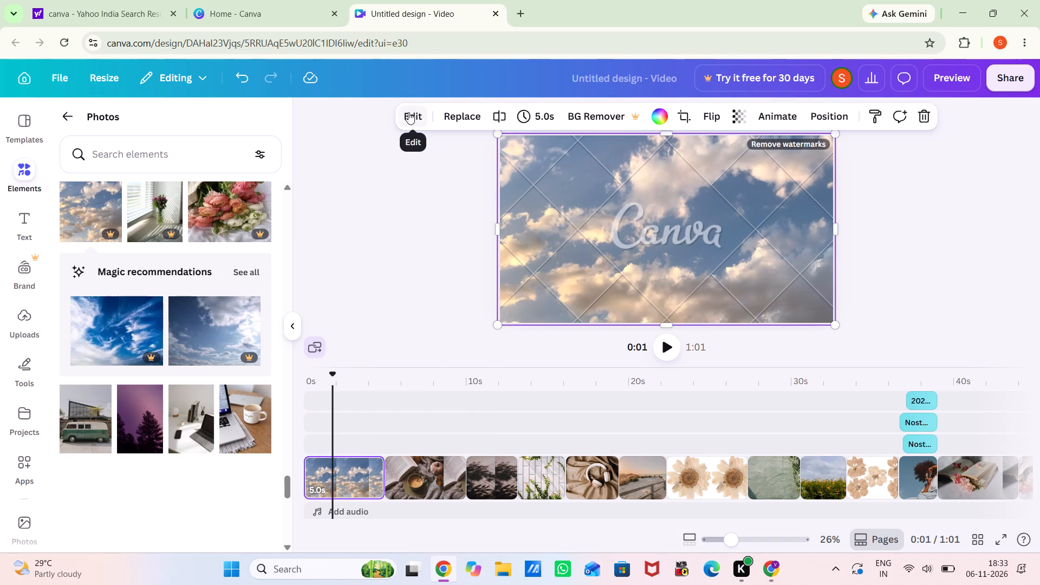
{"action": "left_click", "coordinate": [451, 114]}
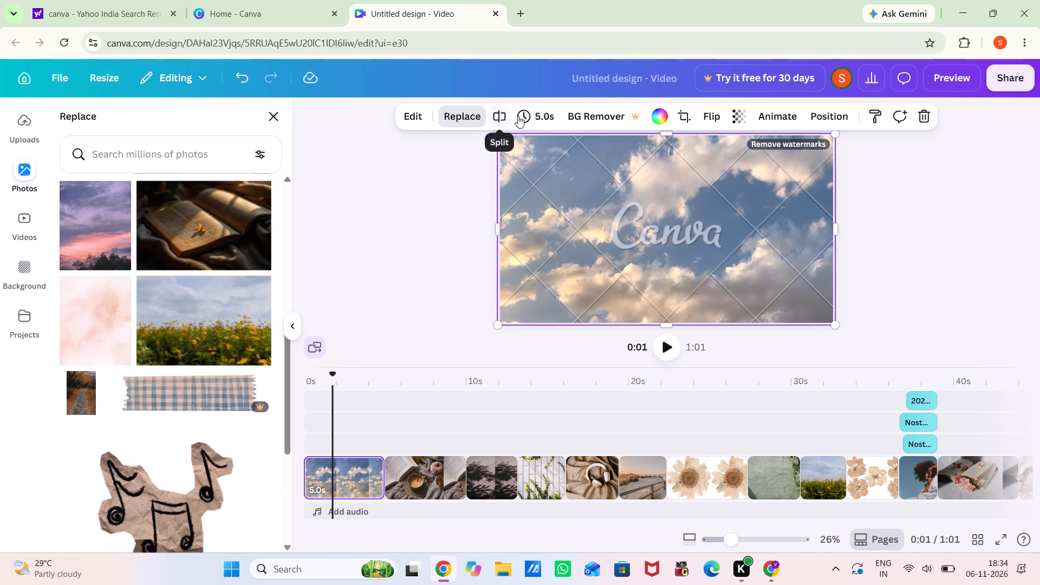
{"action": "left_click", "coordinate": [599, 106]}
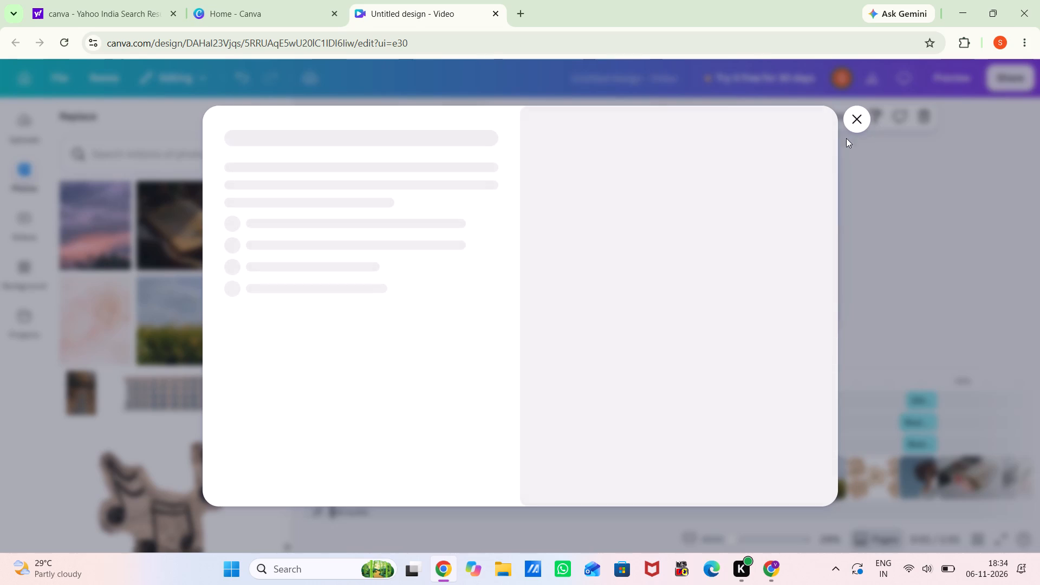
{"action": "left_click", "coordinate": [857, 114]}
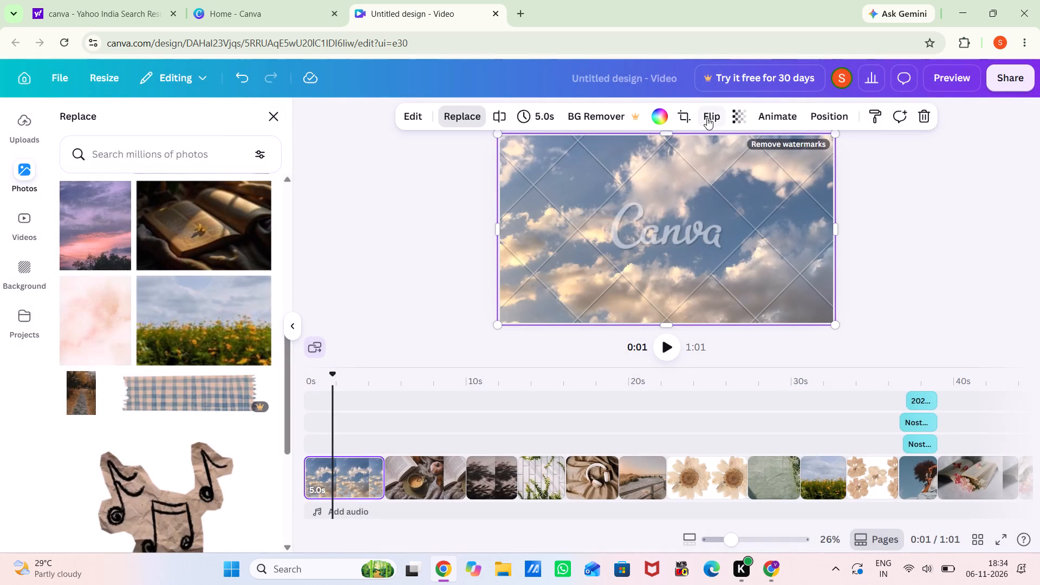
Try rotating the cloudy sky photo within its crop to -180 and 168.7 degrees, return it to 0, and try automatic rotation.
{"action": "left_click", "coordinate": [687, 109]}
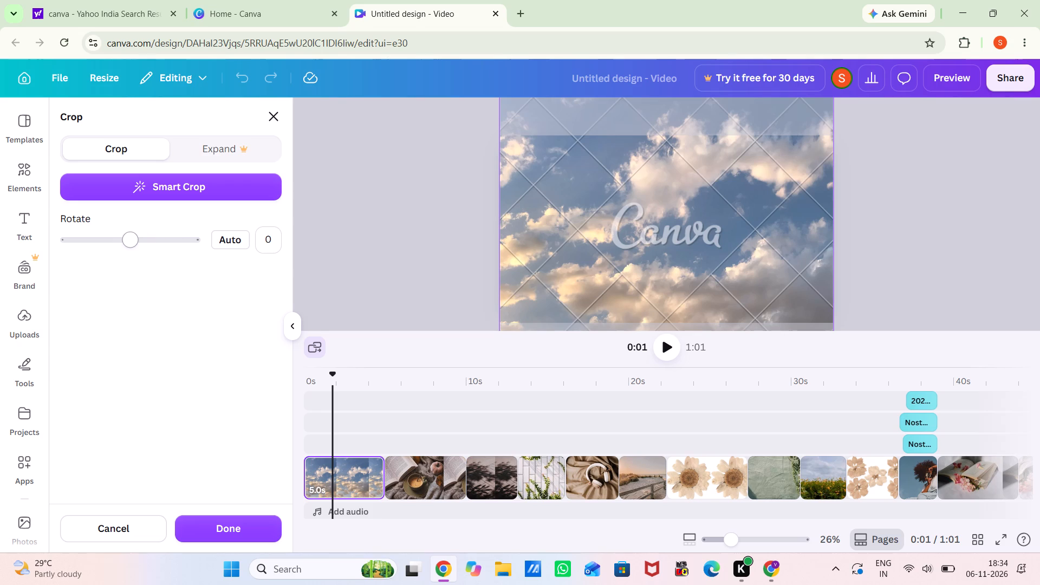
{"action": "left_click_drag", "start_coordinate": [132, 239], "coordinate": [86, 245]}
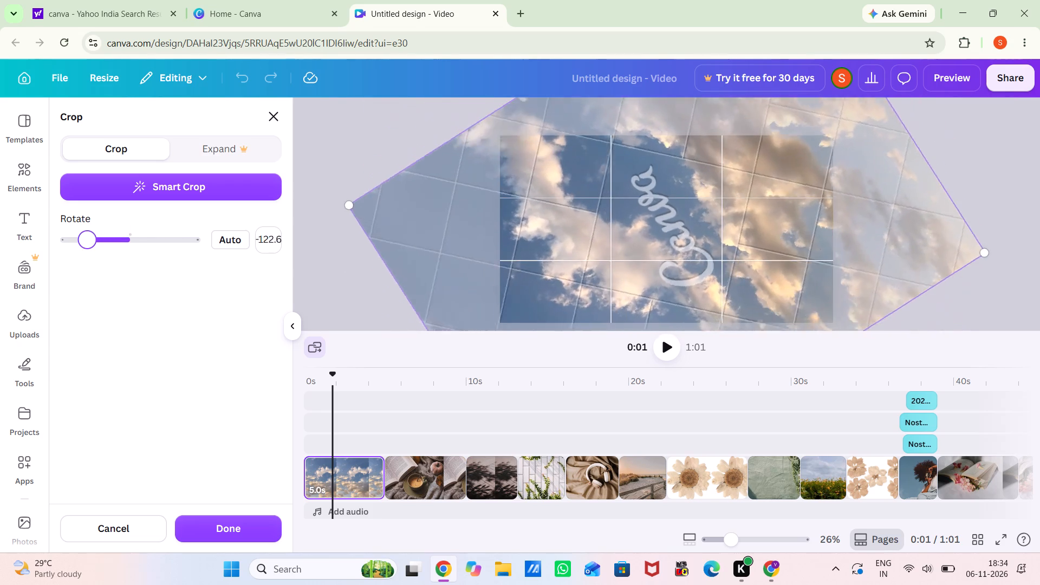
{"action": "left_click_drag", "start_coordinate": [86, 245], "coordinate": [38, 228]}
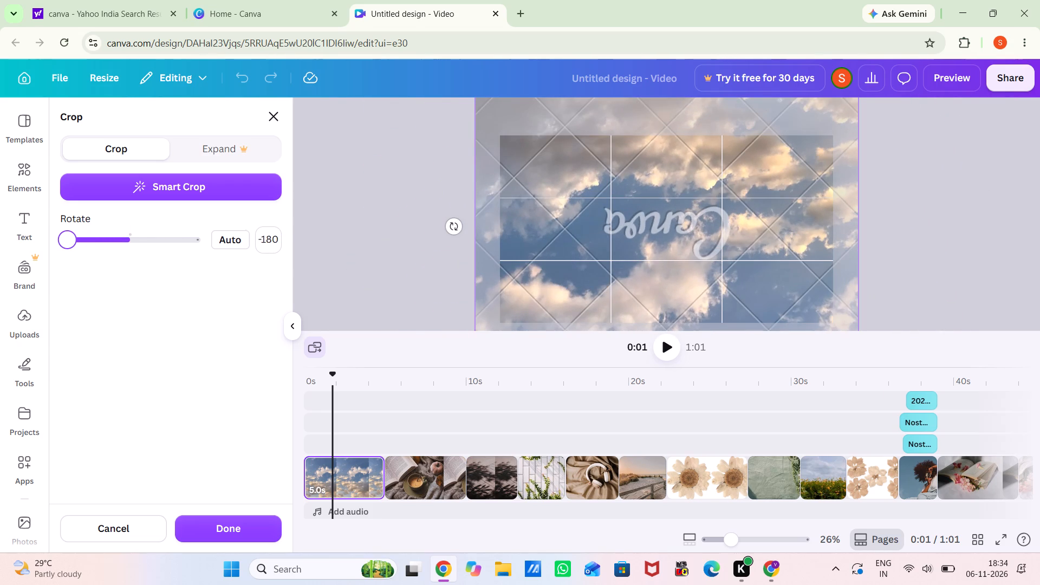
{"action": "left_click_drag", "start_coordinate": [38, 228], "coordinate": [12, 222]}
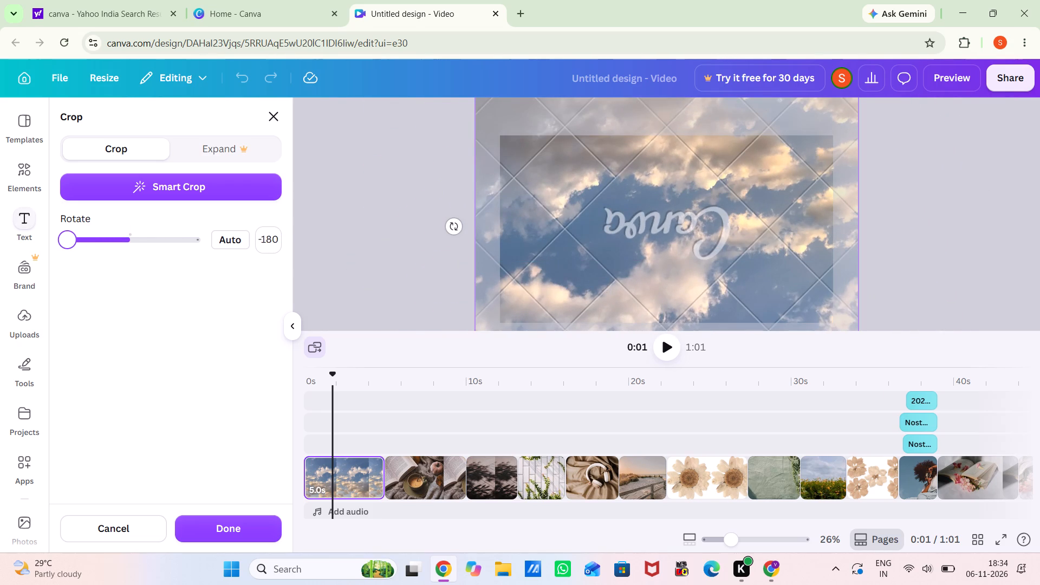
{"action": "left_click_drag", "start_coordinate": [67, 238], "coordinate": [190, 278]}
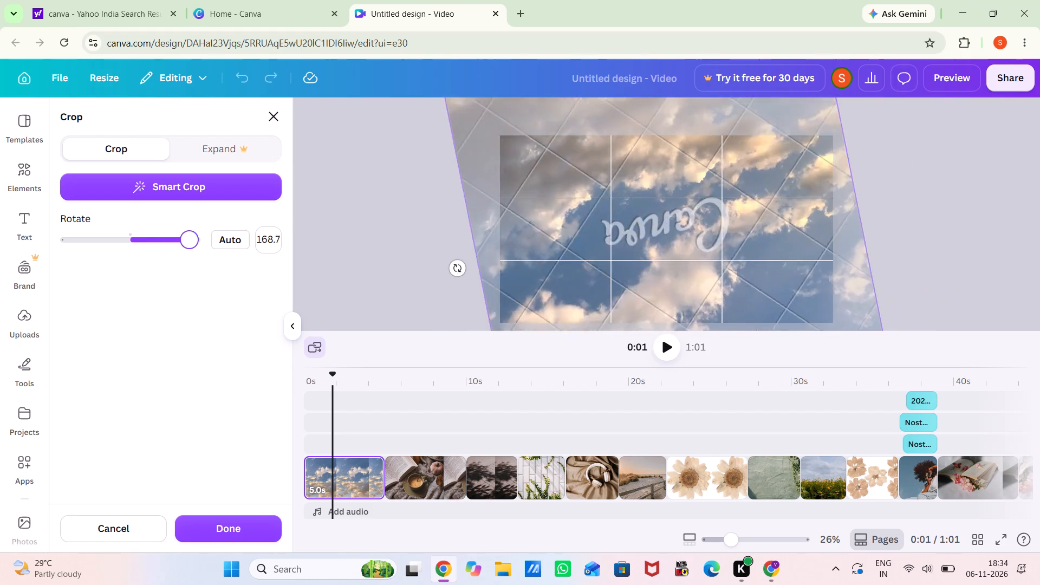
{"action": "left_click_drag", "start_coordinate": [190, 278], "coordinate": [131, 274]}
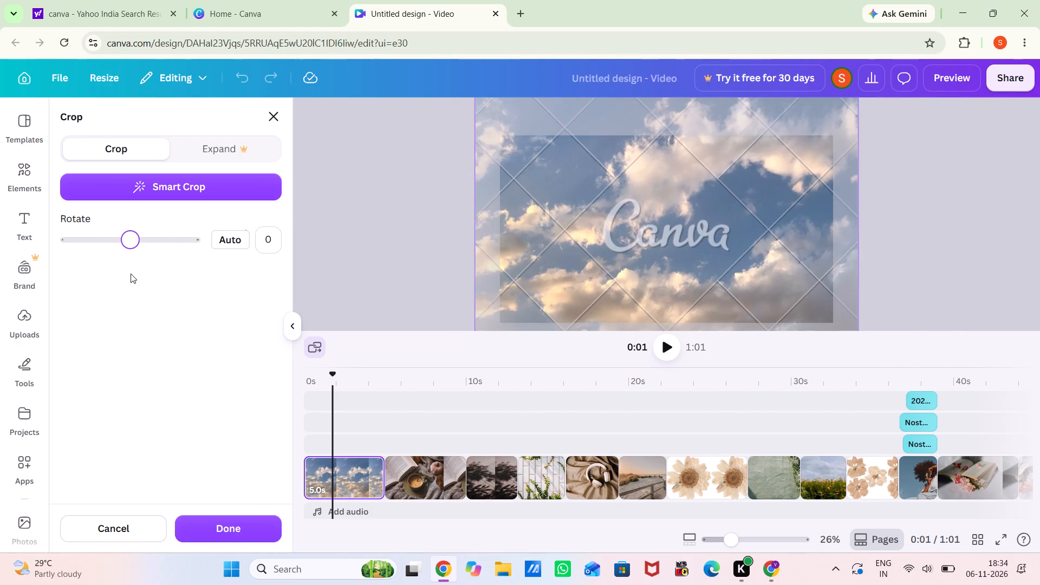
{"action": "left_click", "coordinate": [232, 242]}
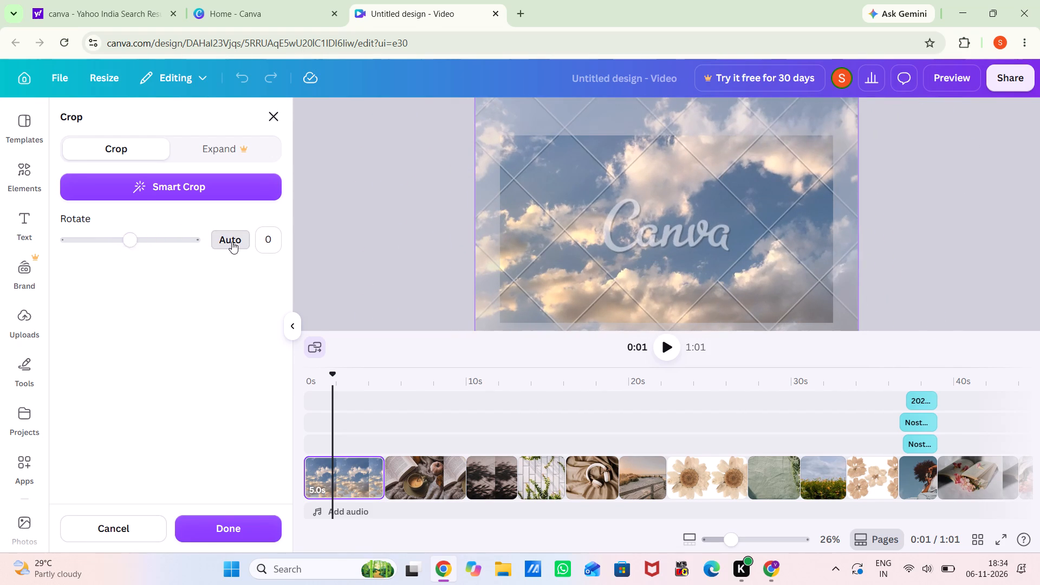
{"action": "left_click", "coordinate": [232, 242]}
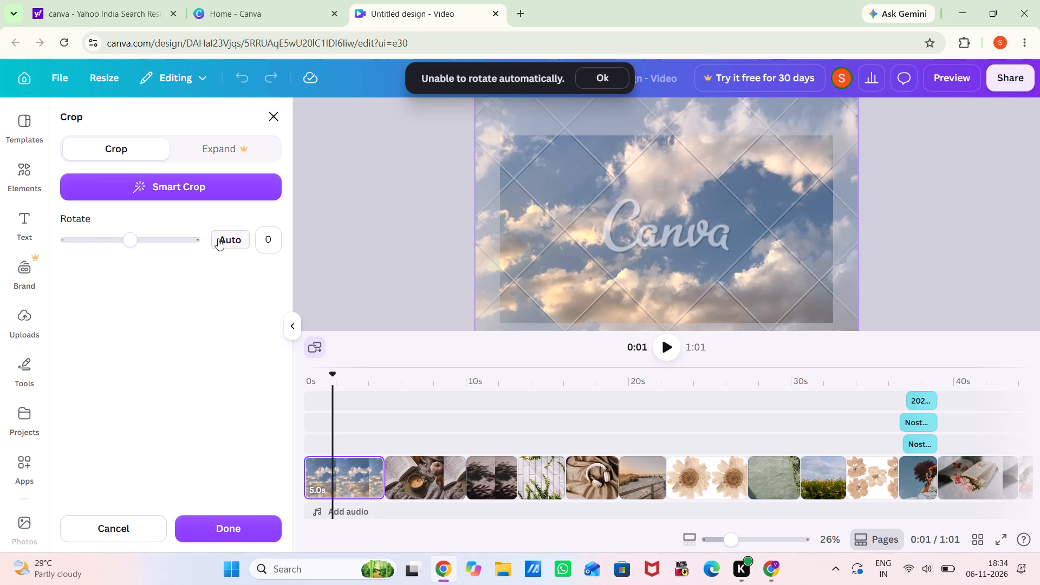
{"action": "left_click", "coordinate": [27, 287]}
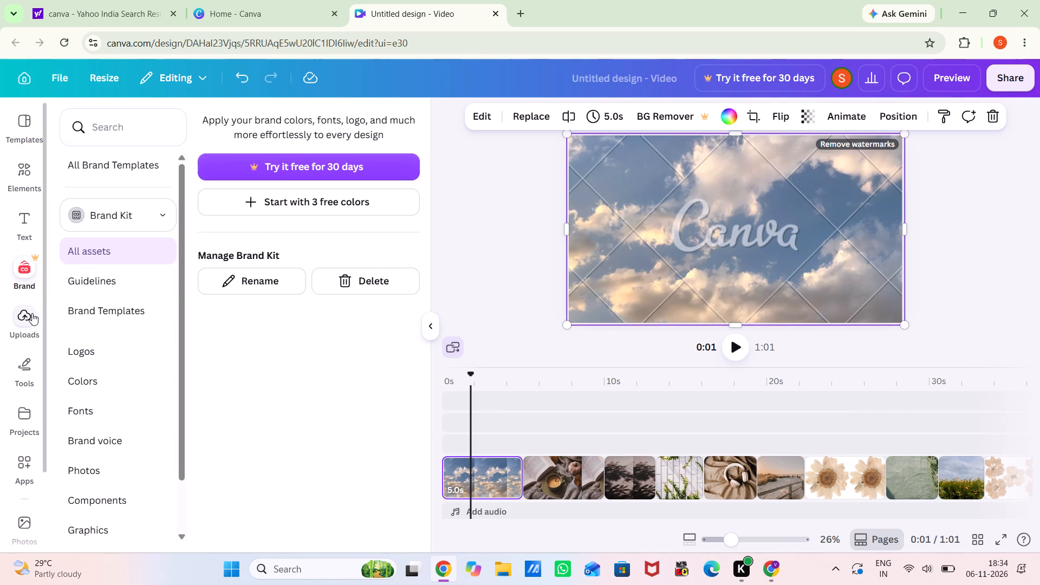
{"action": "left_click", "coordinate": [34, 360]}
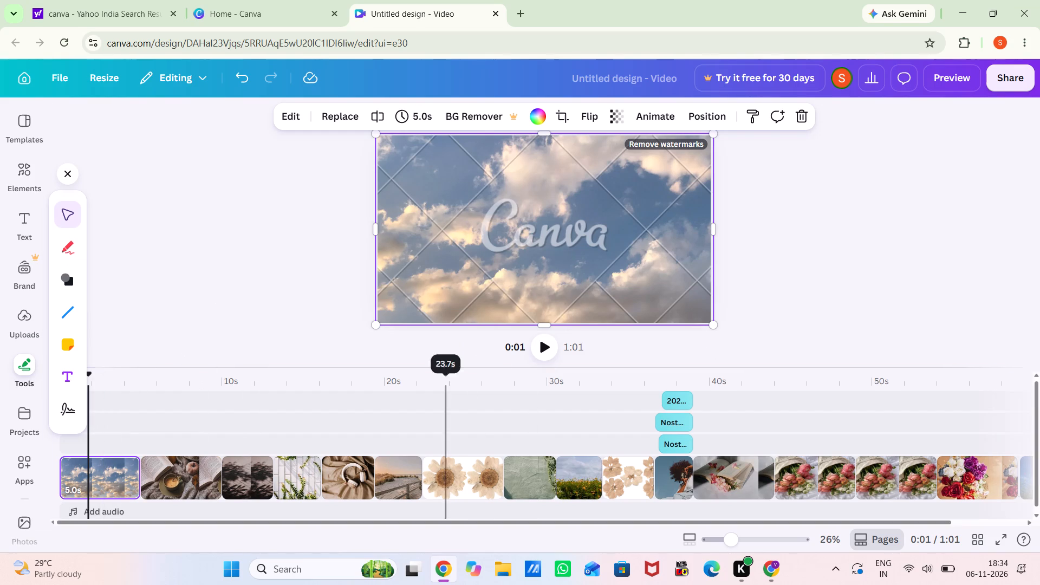
Delete the Nostalgic Summer title page with the curly-haired person against the blue sky.
{"action": "left_click", "coordinate": [675, 438]}
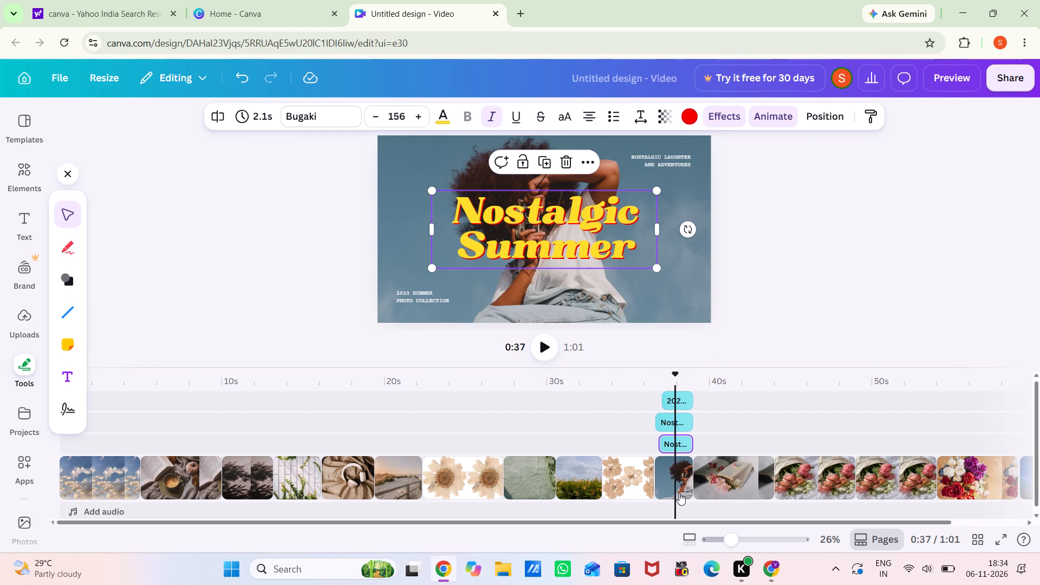
{"action": "left_click", "coordinate": [679, 493]}
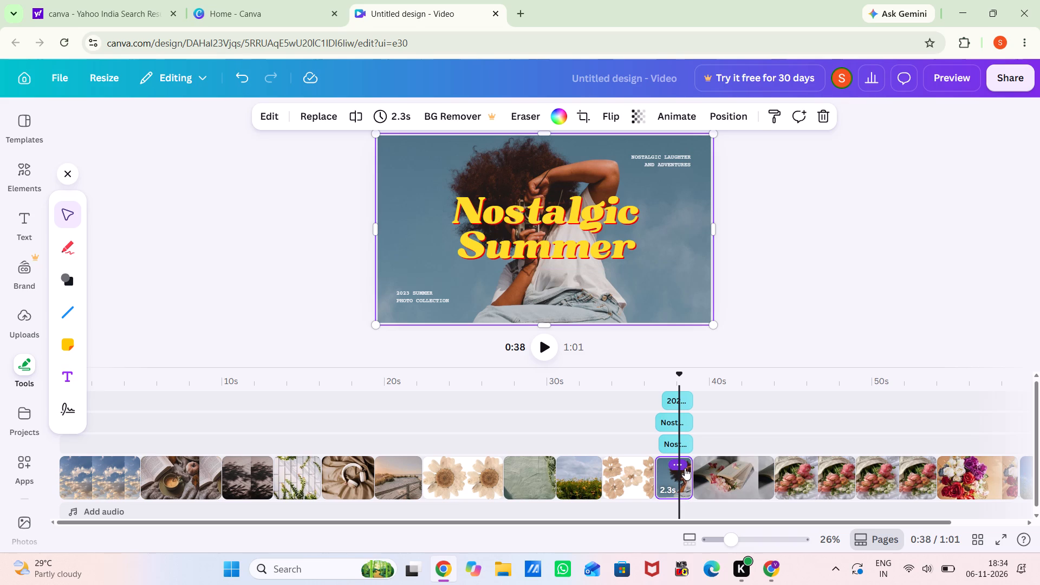
{"action": "left_click", "coordinate": [678, 465]}
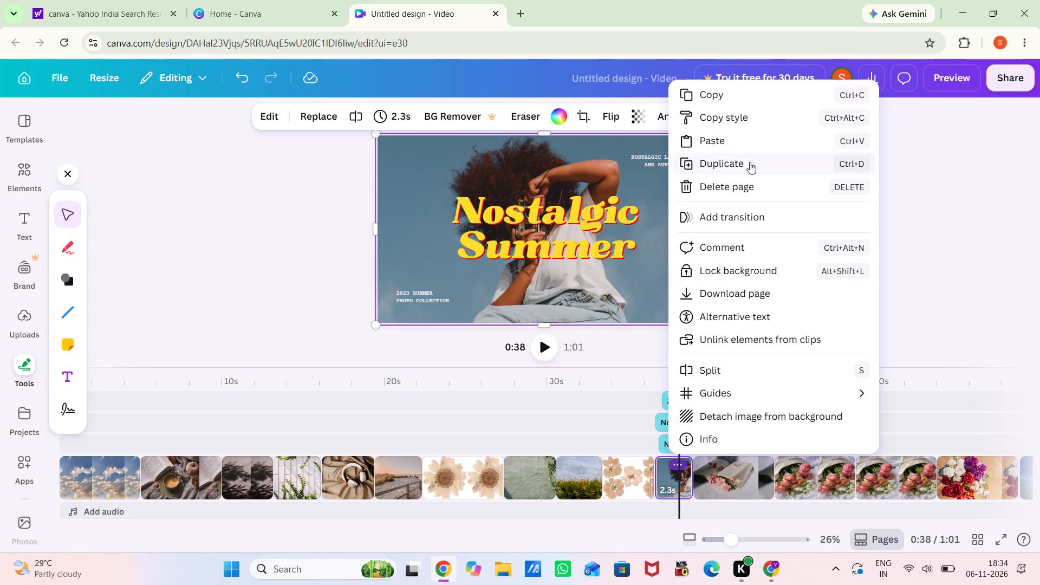
{"action": "left_click", "coordinate": [759, 187]}
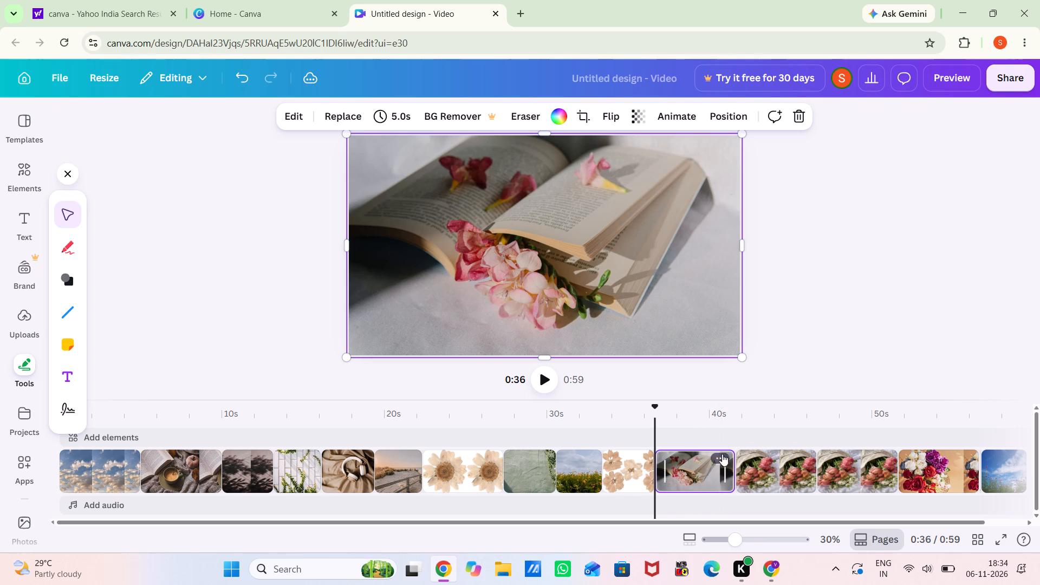
Delete the open book with pink flowers clip located before the rose bouquet clips.
{"action": "left_click", "coordinate": [721, 460]}
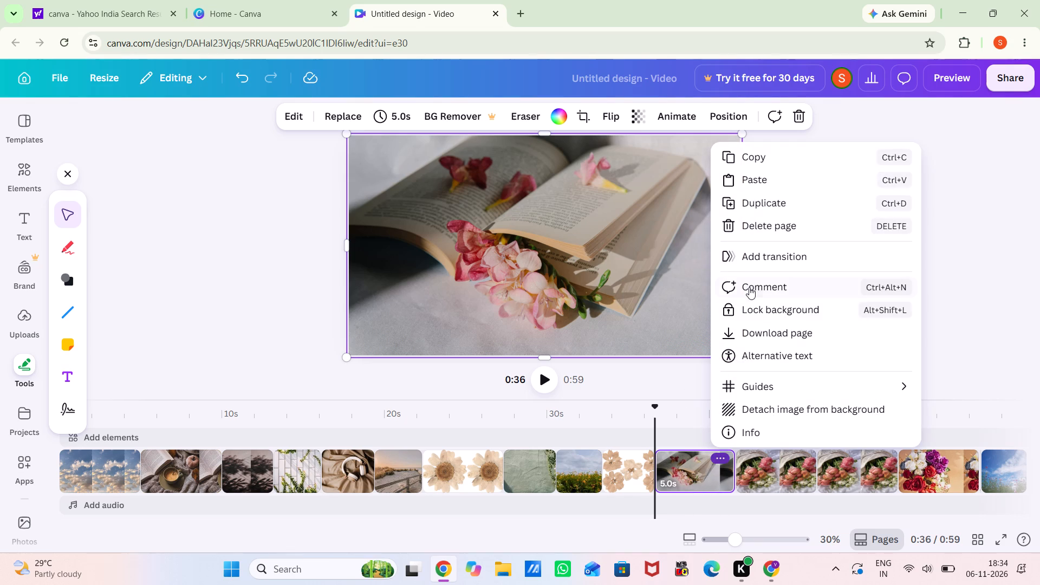
{"action": "left_click", "coordinate": [762, 230]}
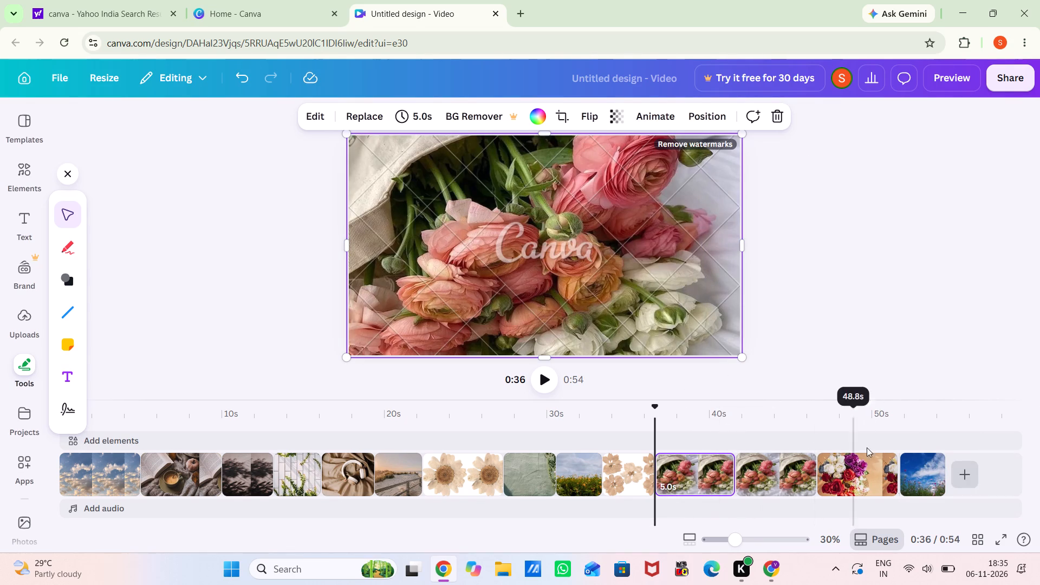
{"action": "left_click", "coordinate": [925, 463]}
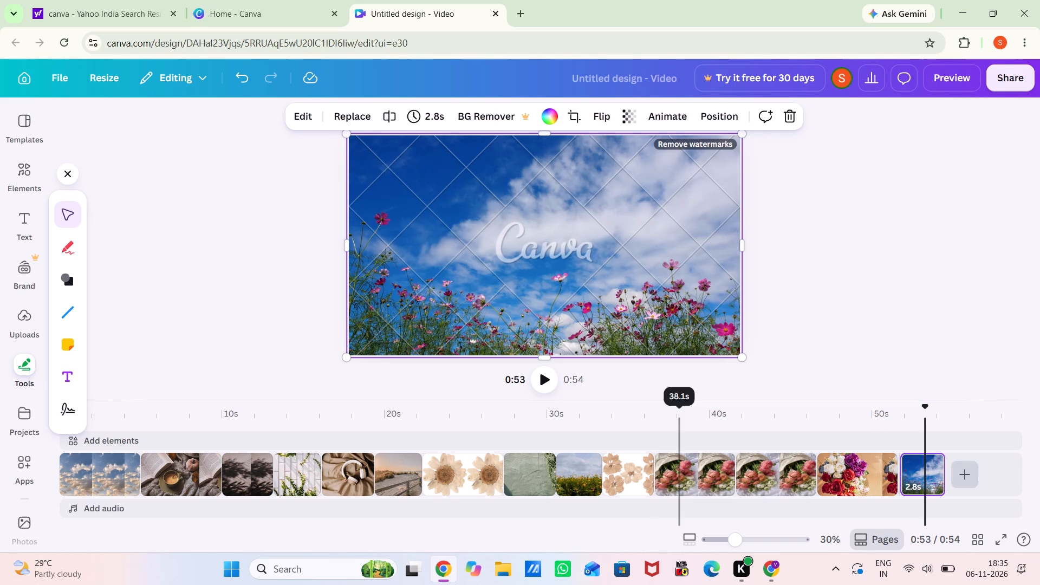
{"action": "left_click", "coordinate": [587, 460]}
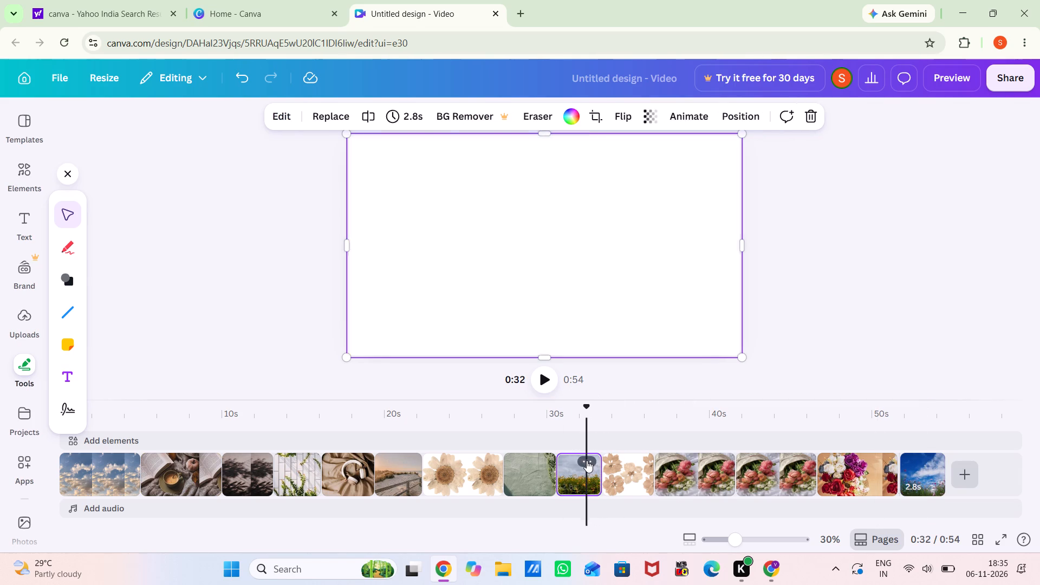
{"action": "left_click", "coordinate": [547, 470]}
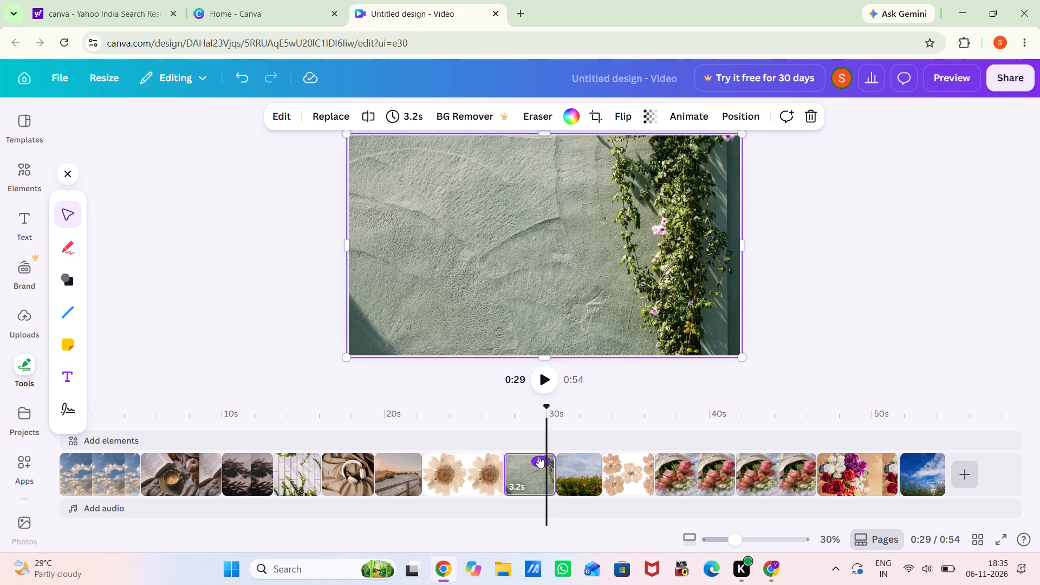
Flip the cloudy sky background of the first clip horizontally, selecting it through the layer list and trying the vertical flip as well.
{"action": "left_click", "coordinate": [336, 471]}
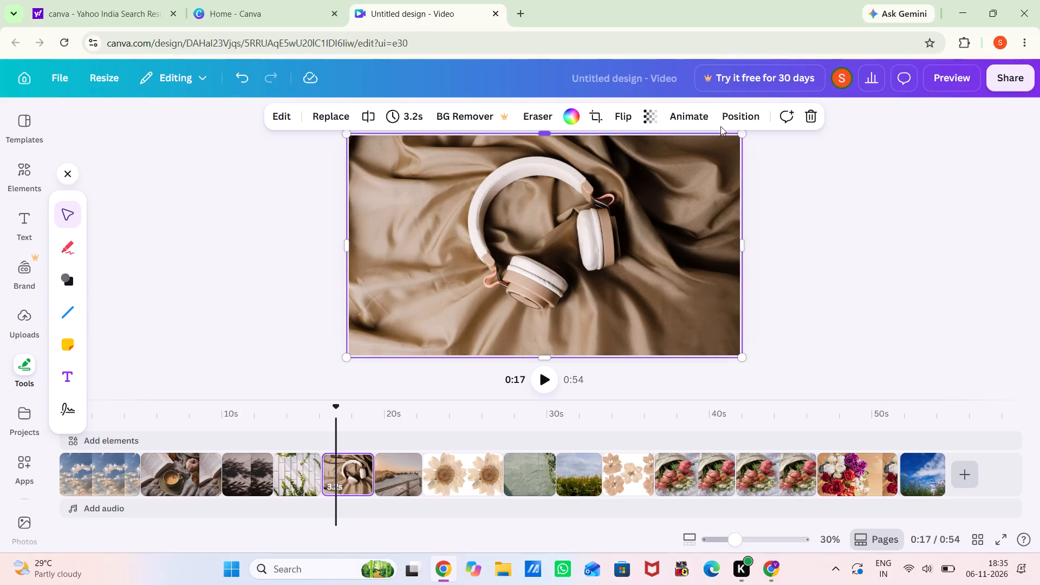
{"action": "left_click", "coordinate": [748, 112]}
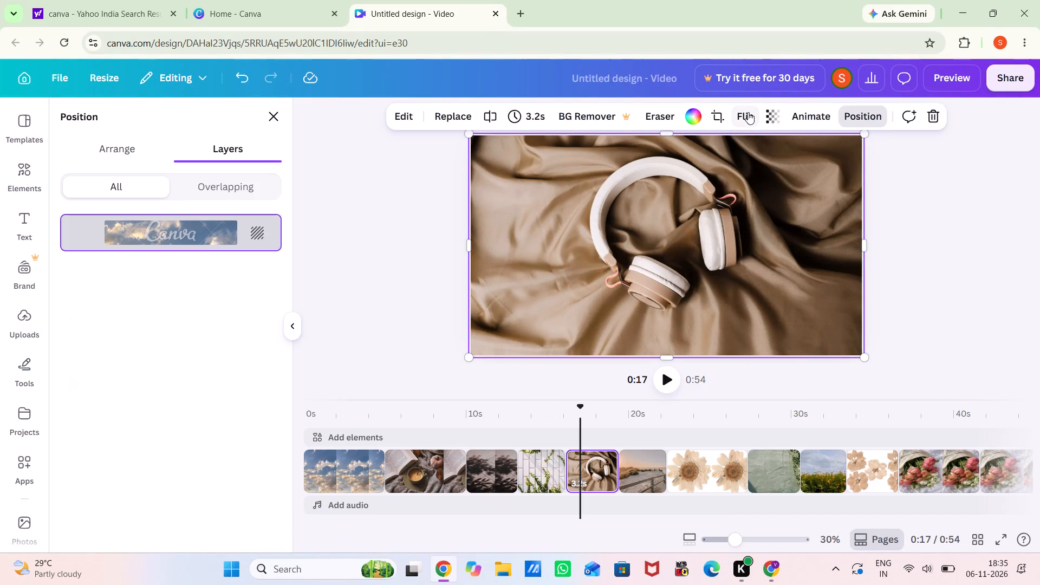
{"action": "left_click", "coordinate": [250, 225]}
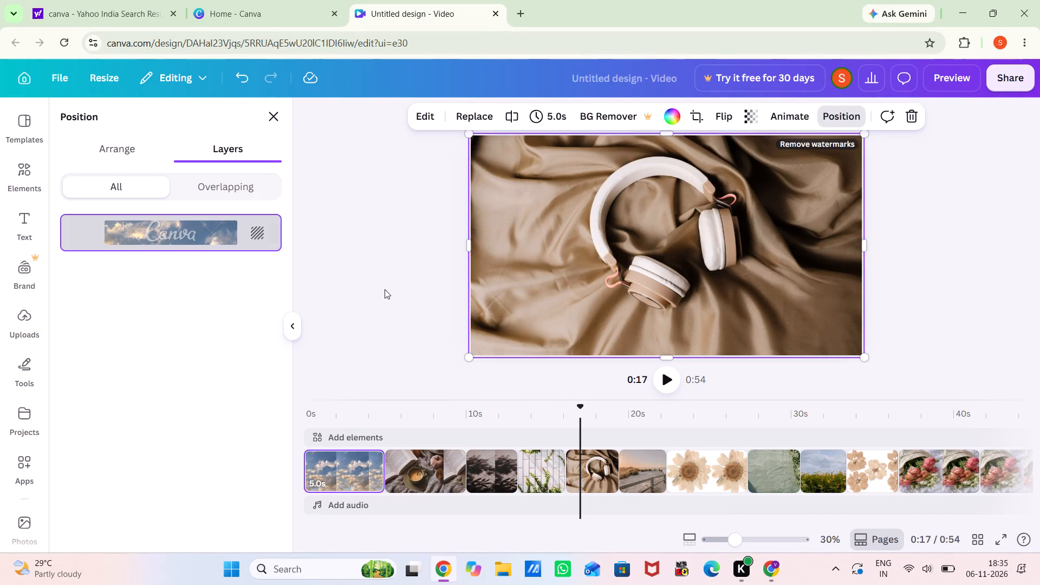
{"action": "left_click", "coordinate": [720, 109]}
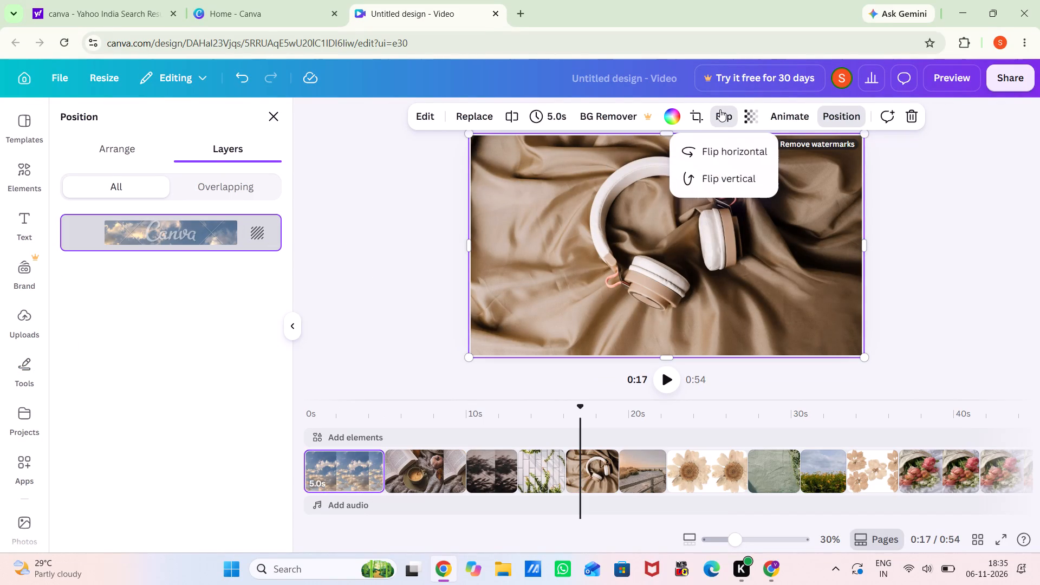
{"action": "left_click", "coordinate": [750, 147]}
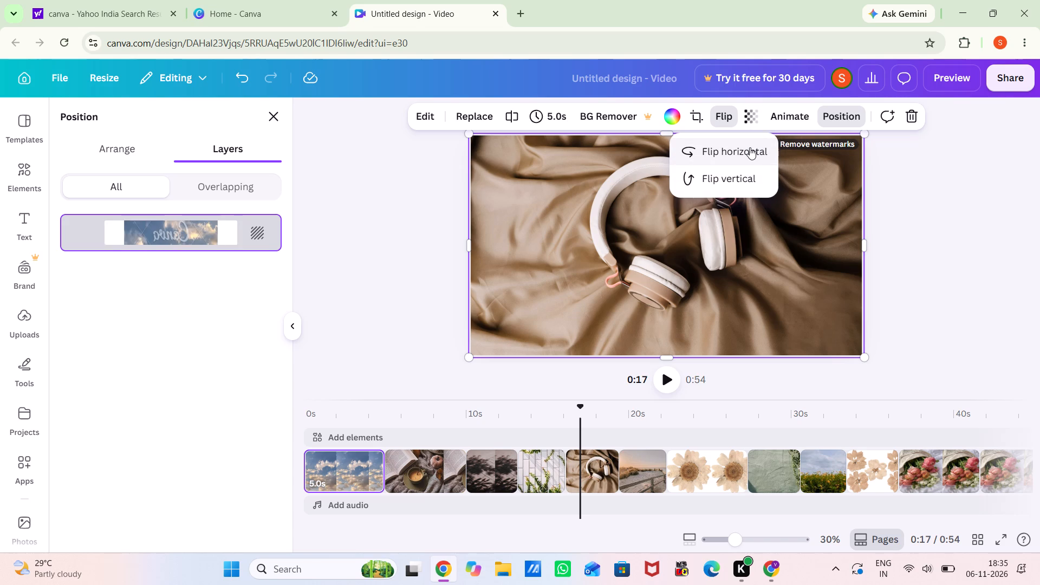
{"action": "left_click", "coordinate": [750, 147]}
{"action": "left_click", "coordinate": [750, 147]}
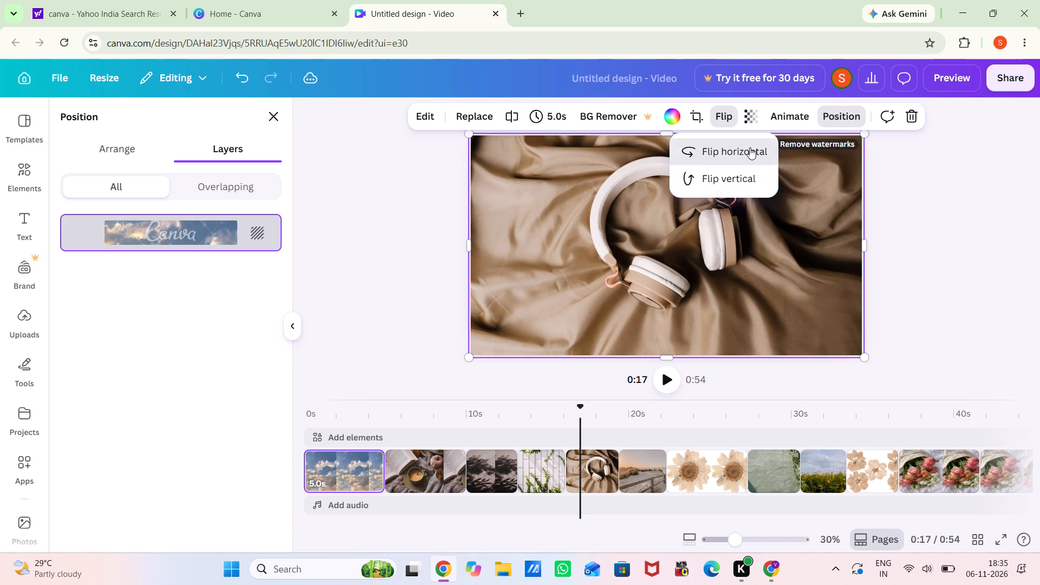
{"action": "left_click", "coordinate": [751, 178]}
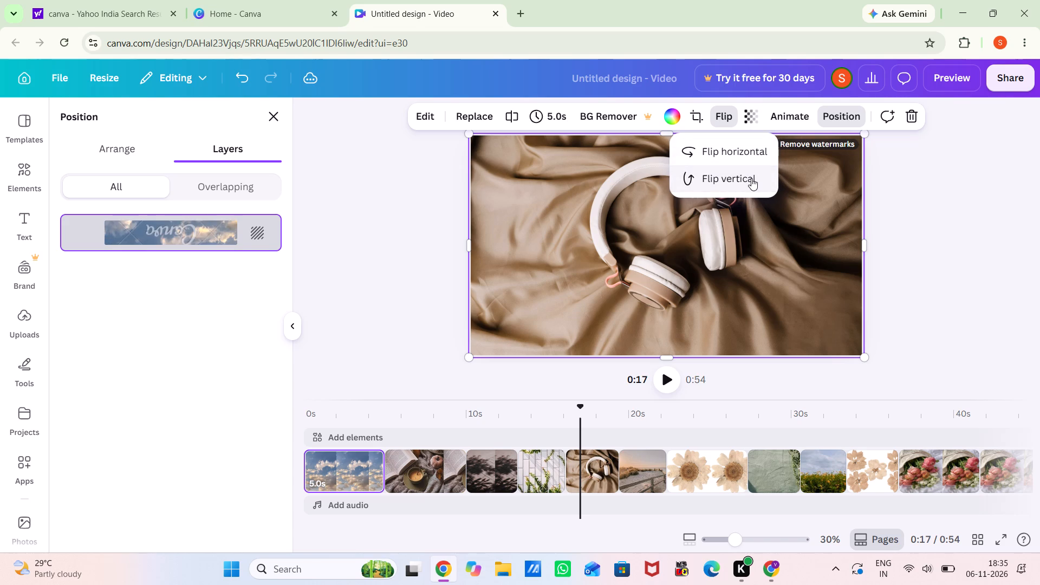
{"action": "left_click", "coordinate": [751, 178]}
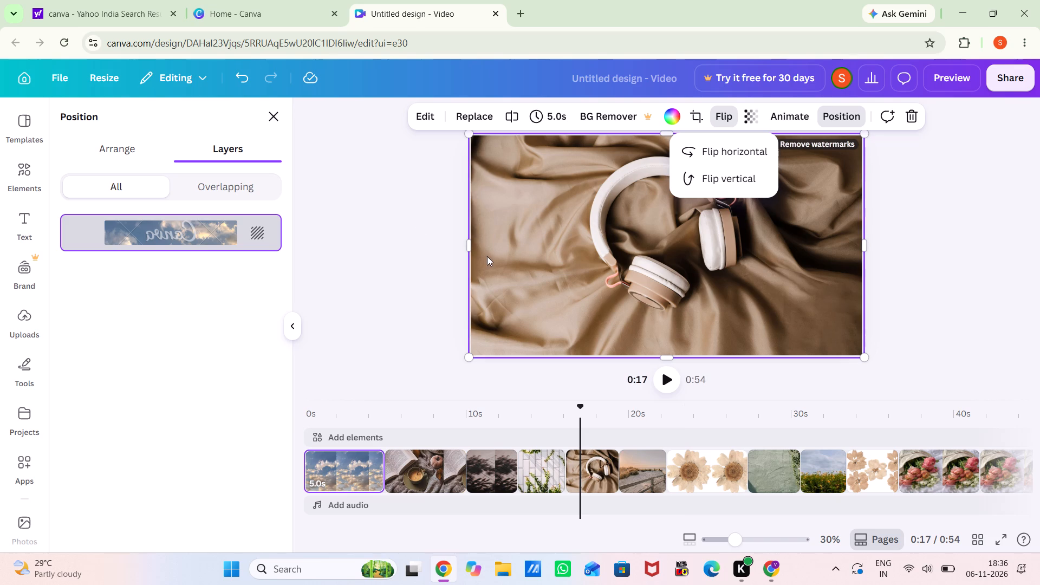
Stretch the cloudy sky photo sideways beyond the page edge, and narrow it back to the page's full width.
{"action": "left_click_drag", "start_coordinate": [464, 246], "coordinate": [362, 271]}
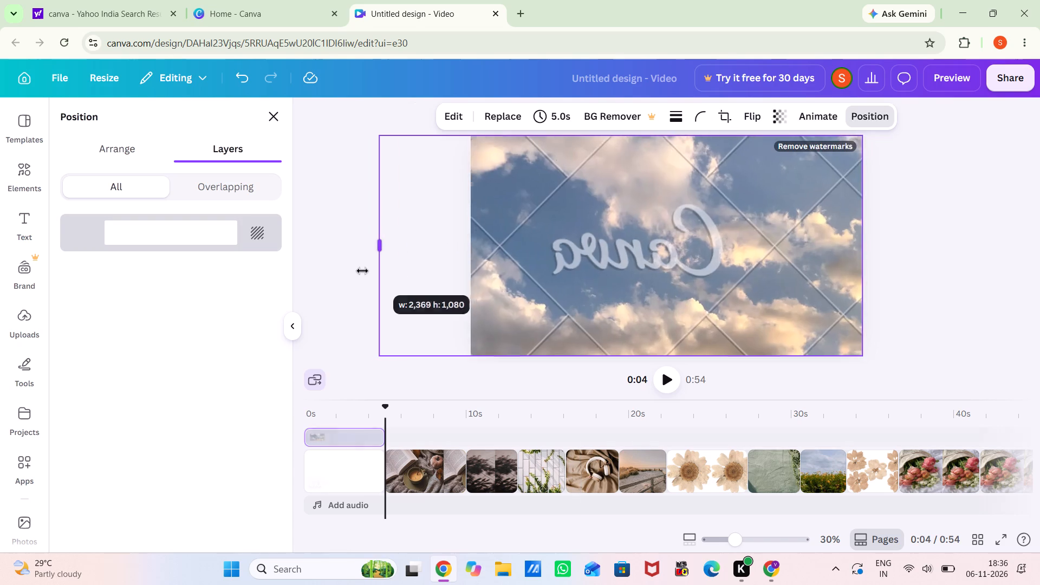
{"action": "left_click_drag", "start_coordinate": [362, 271], "coordinate": [293, 274]}
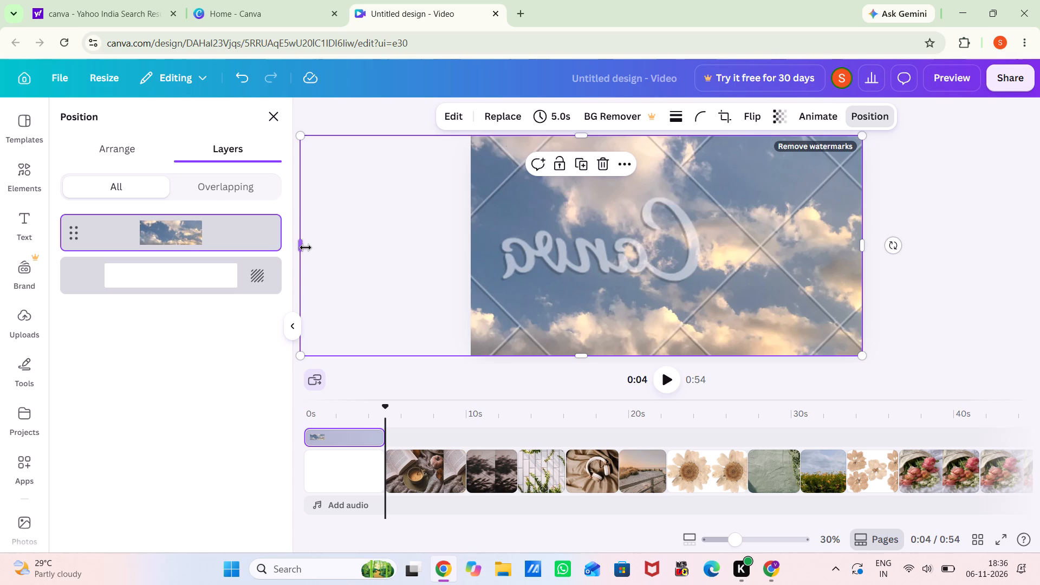
{"action": "left_click_drag", "start_coordinate": [305, 248], "coordinate": [479, 235]}
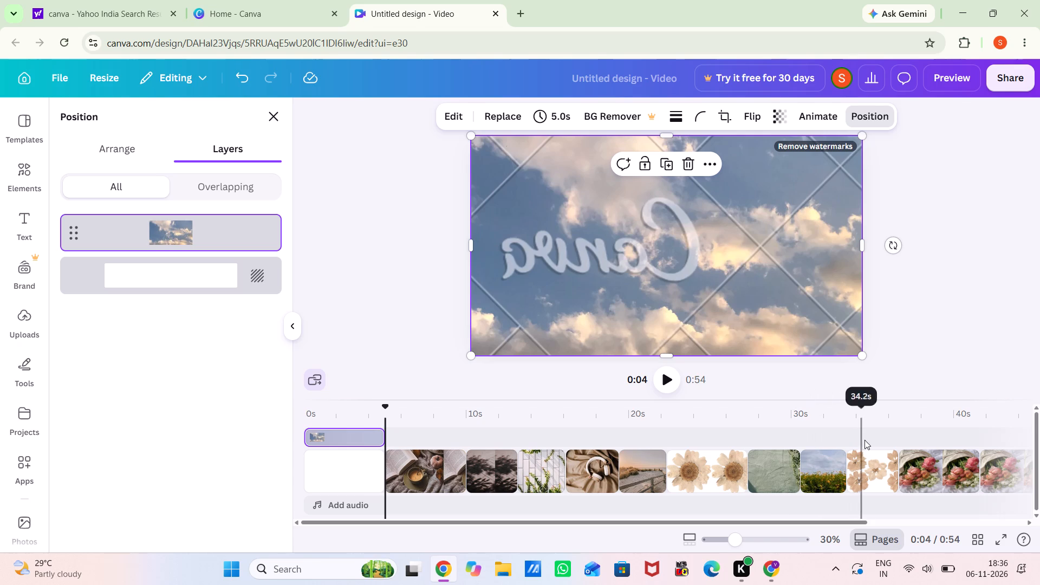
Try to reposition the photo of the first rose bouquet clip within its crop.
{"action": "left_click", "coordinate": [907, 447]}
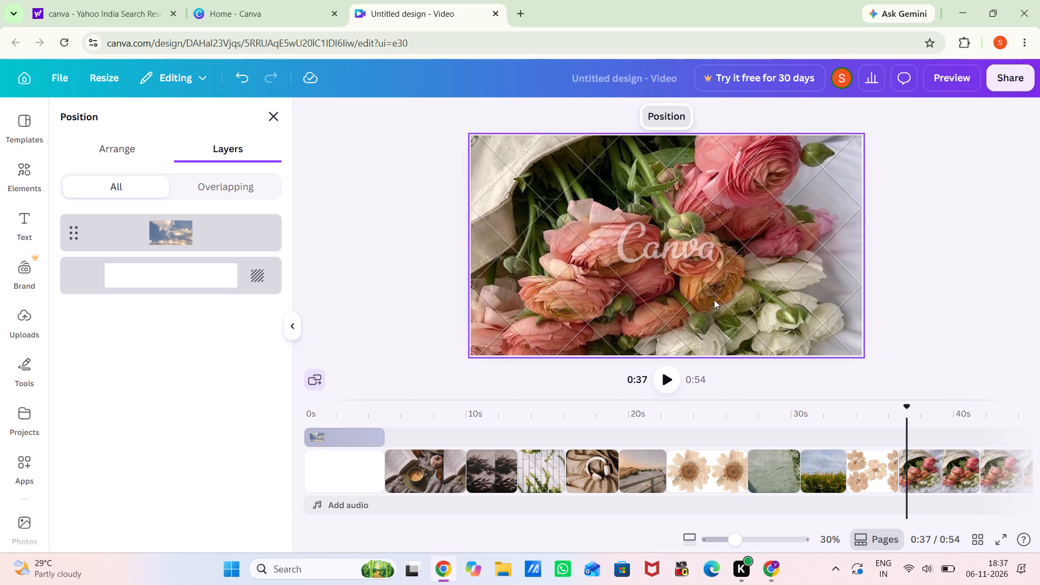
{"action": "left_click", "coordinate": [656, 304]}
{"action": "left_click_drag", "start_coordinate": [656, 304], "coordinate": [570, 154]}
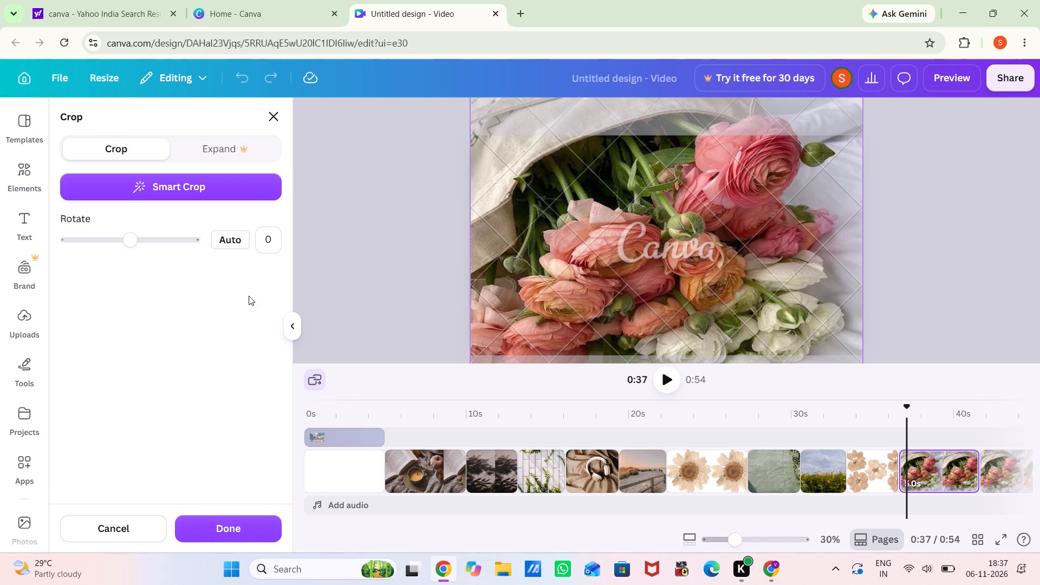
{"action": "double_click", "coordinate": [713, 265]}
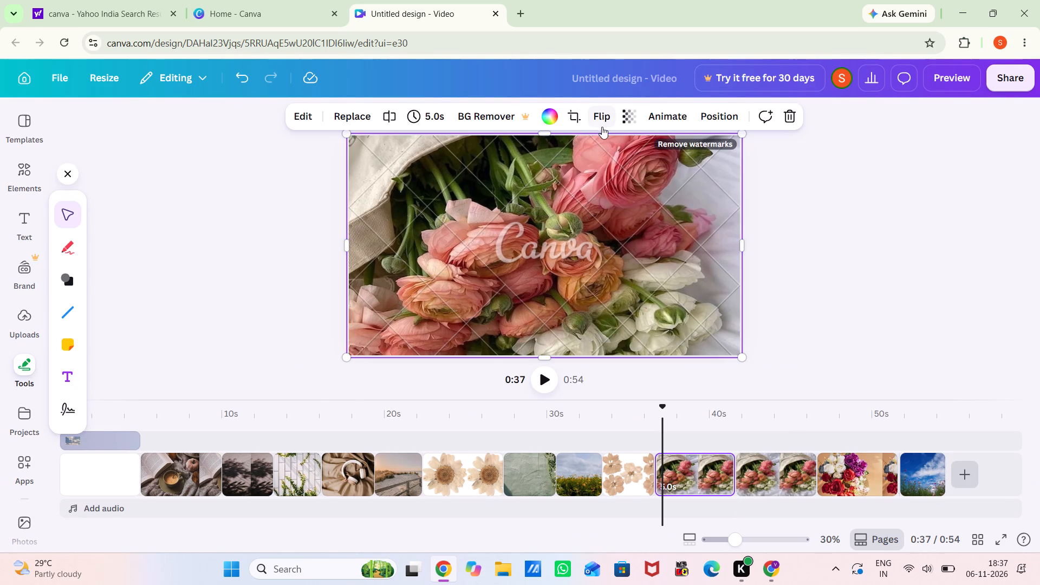
Scale down the photo in the first rose bouquet clip from its lower corner, leaving white page along two sides.
{"action": "left_click", "coordinate": [543, 110]}
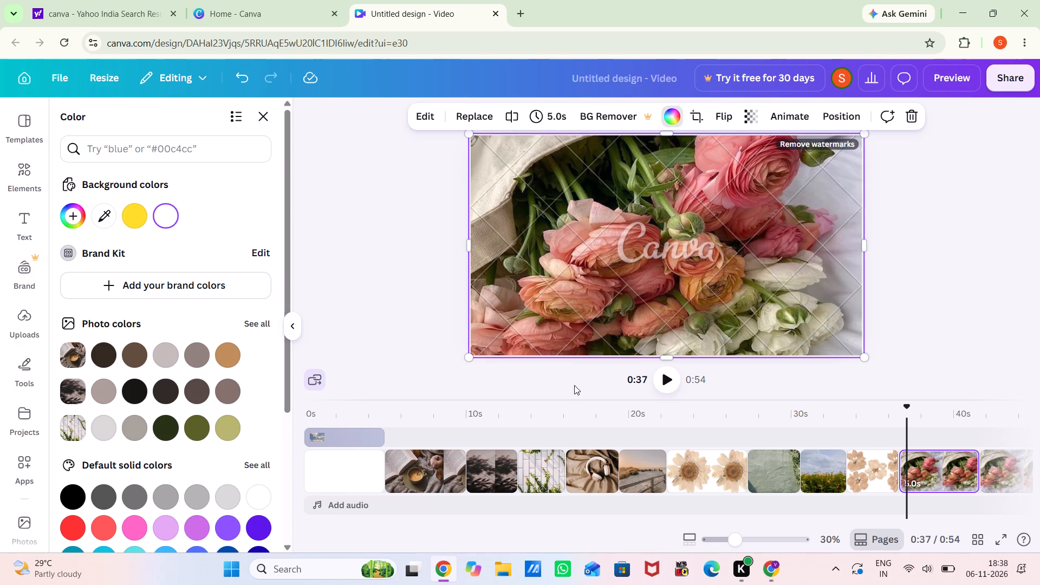
{"action": "left_click_drag", "start_coordinate": [466, 359], "coordinate": [435, 375]}
{"action": "left_click_drag", "start_coordinate": [435, 375], "coordinate": [433, 377]}
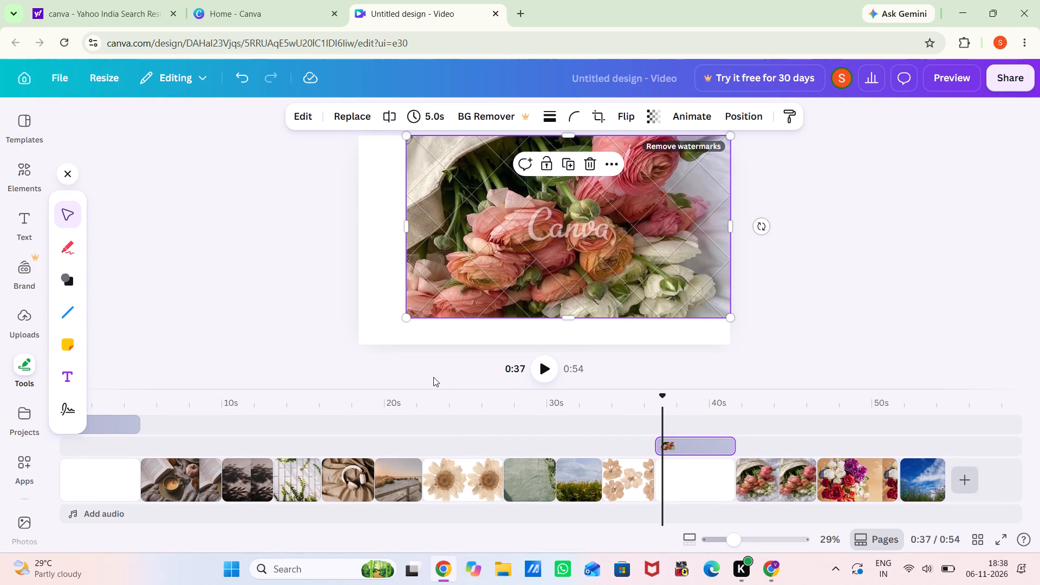
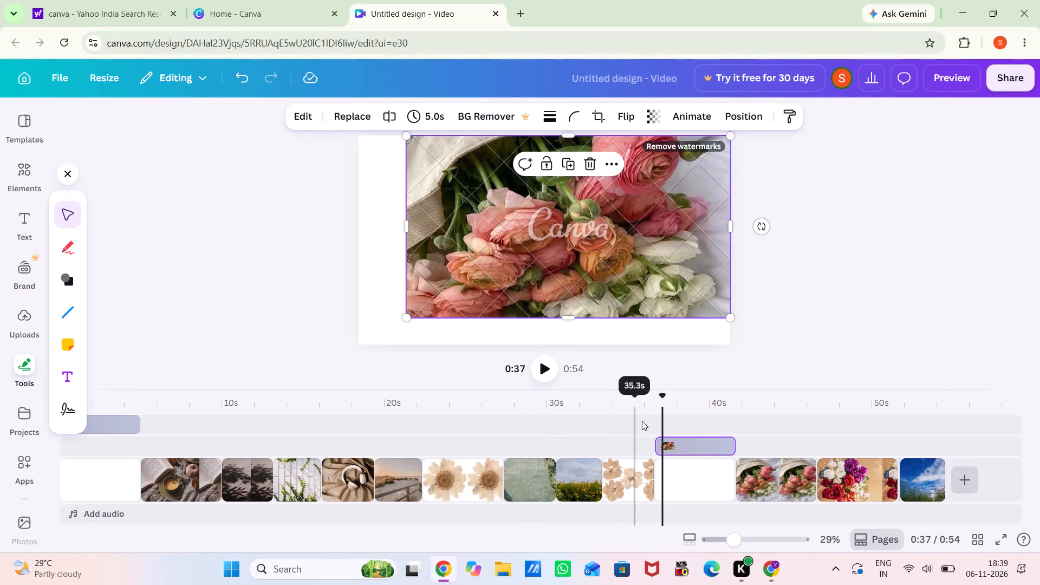
Check the dried-flower, ivy-covered wall and mixed rose bouquet clips, and return to the first rose bouquet clip's page.
{"action": "left_click", "coordinate": [620, 485]}
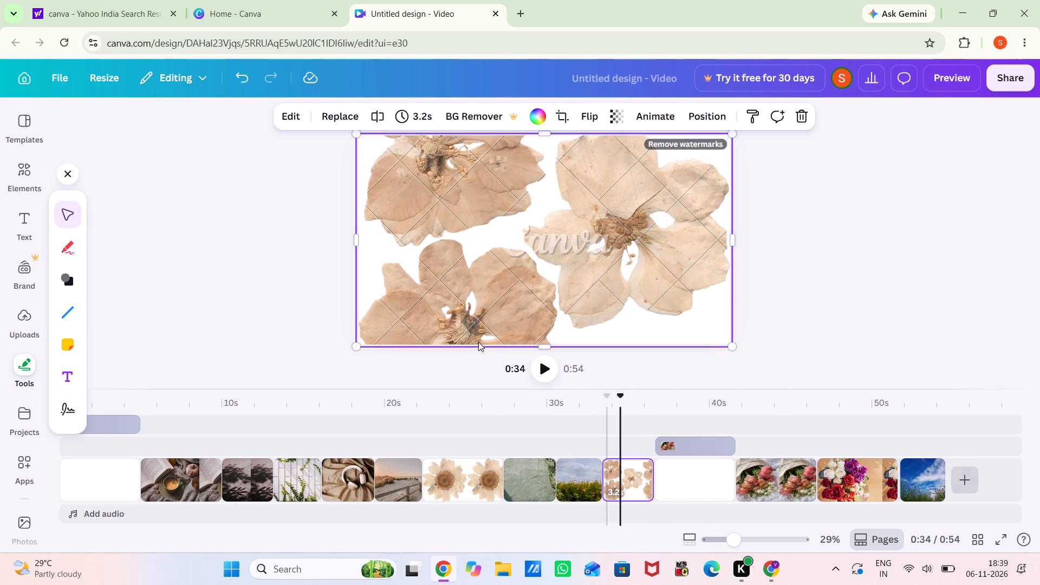
{"action": "left_click", "coordinate": [653, 441]}
{"action": "left_click", "coordinate": [583, 336]}
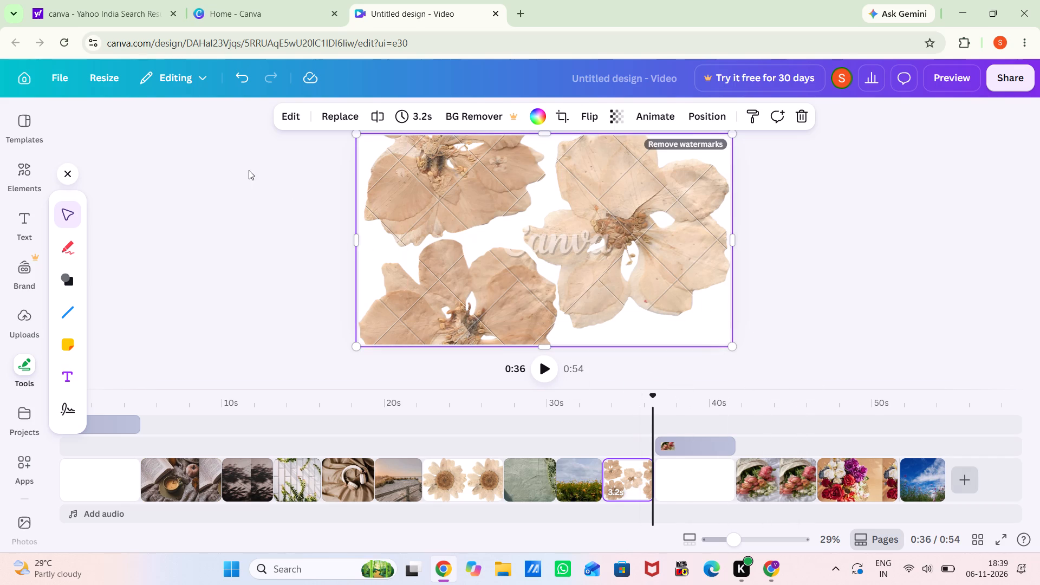
{"action": "scroll", "coordinate": [363, 213], "scroll_direction": "up", "scroll_amount": 2}
{"action": "left_click", "coordinate": [284, 460]}
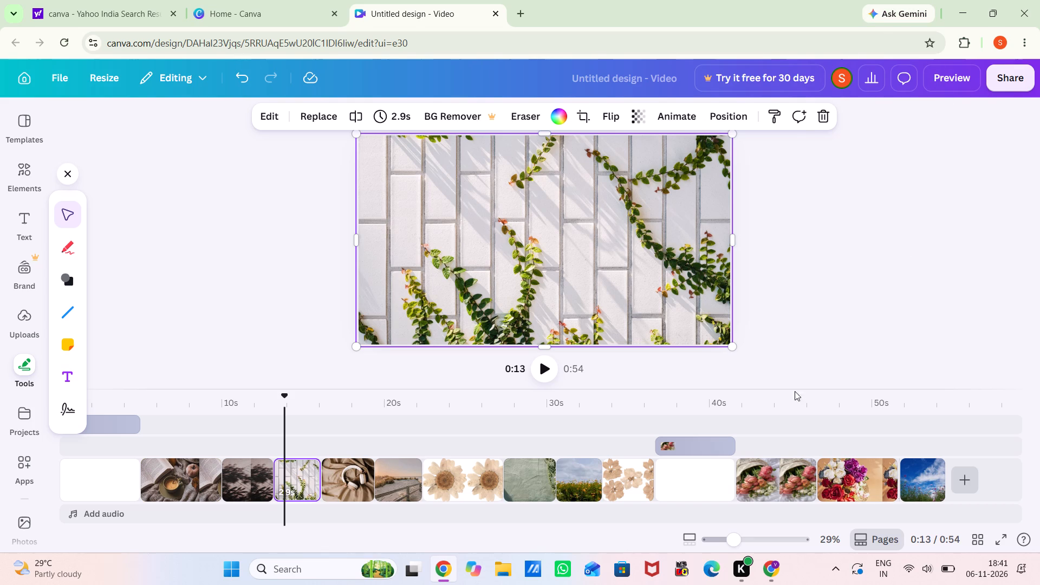
{"action": "left_click", "coordinate": [867, 482]}
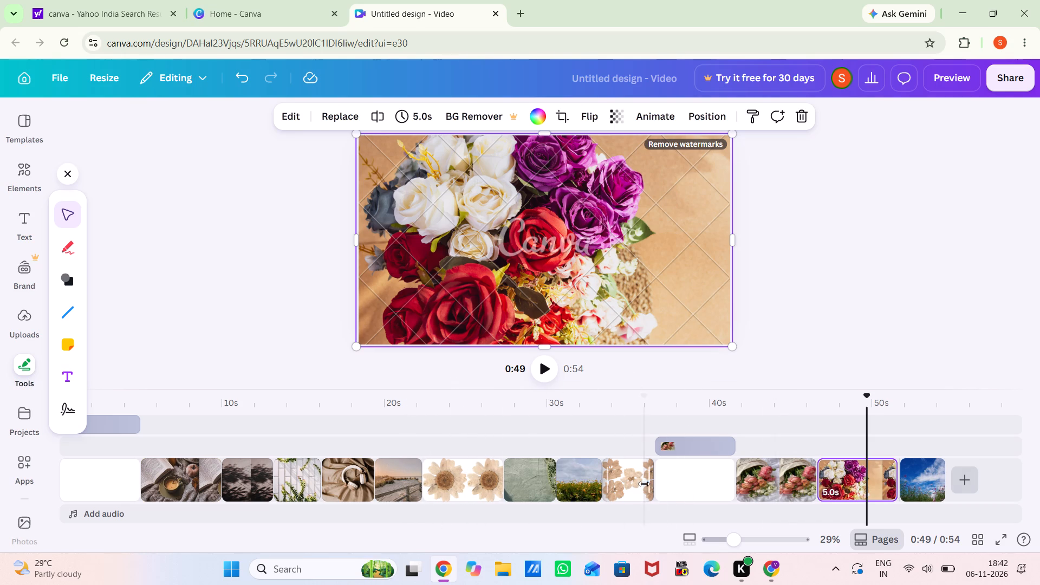
{"action": "left_click", "coordinate": [724, 483]}
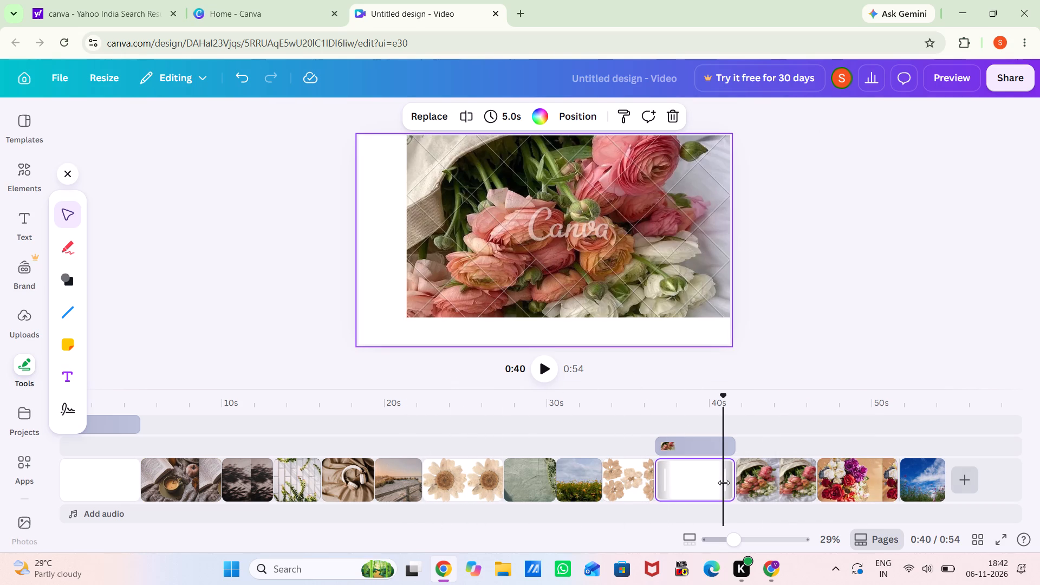
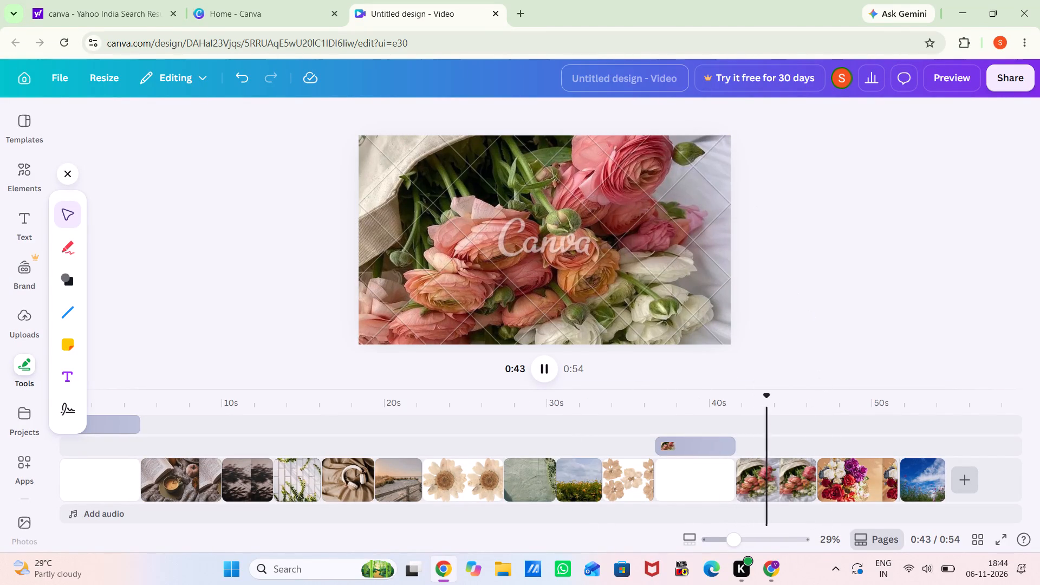
Add a pink sticky note over the rose bouquet on the white page at 0:37, slightly off the page centre.
{"action": "left_click", "coordinate": [922, 469]}
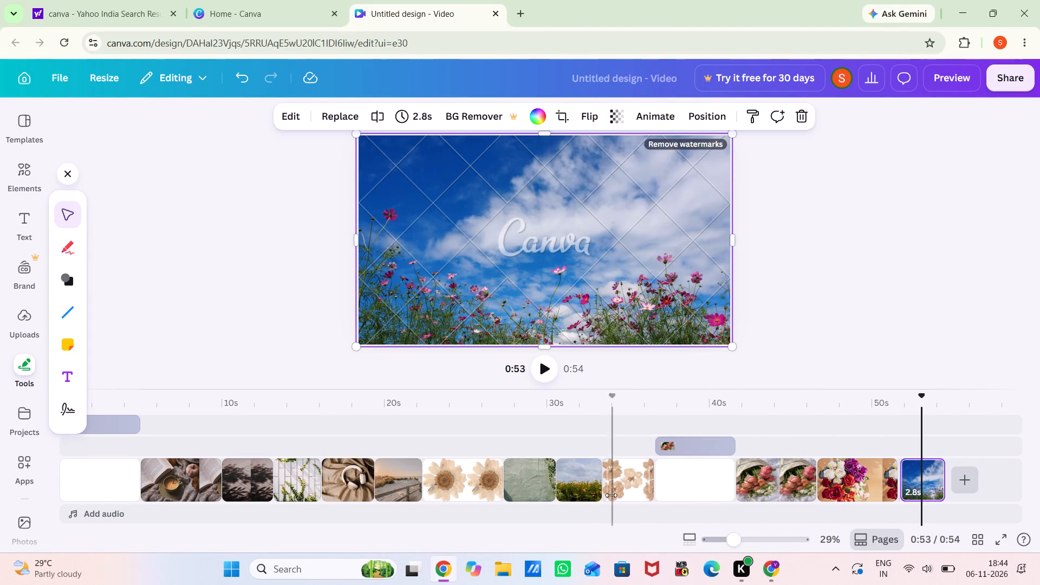
{"action": "left_click", "coordinate": [663, 496]}
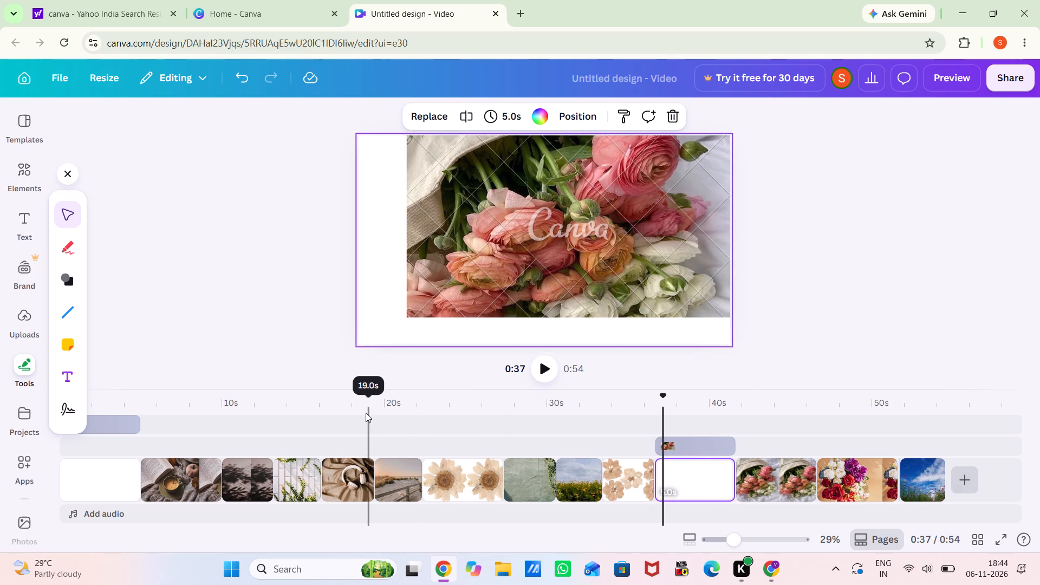
{"action": "scroll", "coordinate": [366, 413], "scroll_direction": "down", "scroll_amount": 1}
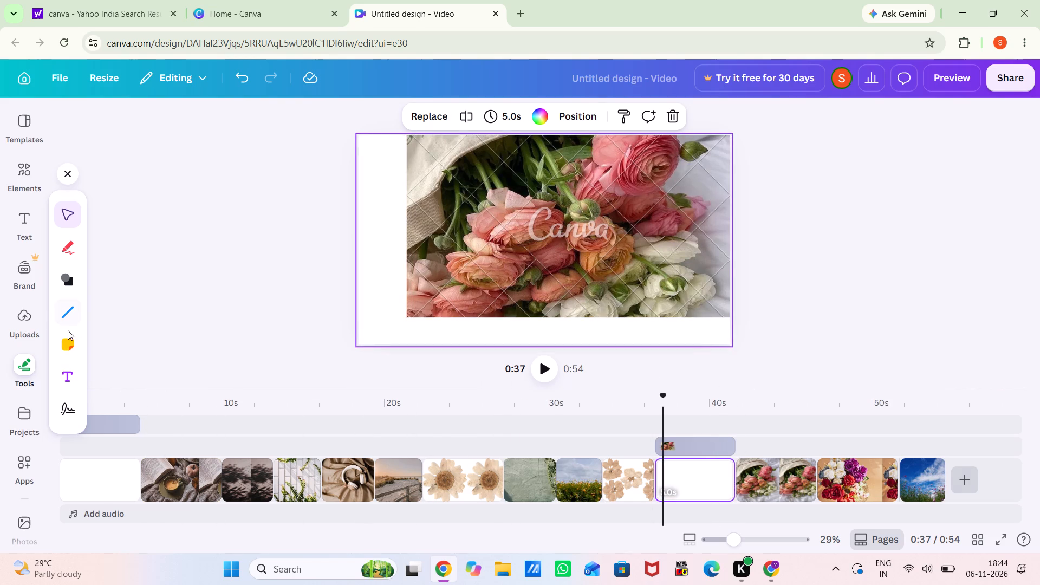
{"action": "left_click", "coordinate": [73, 346]}
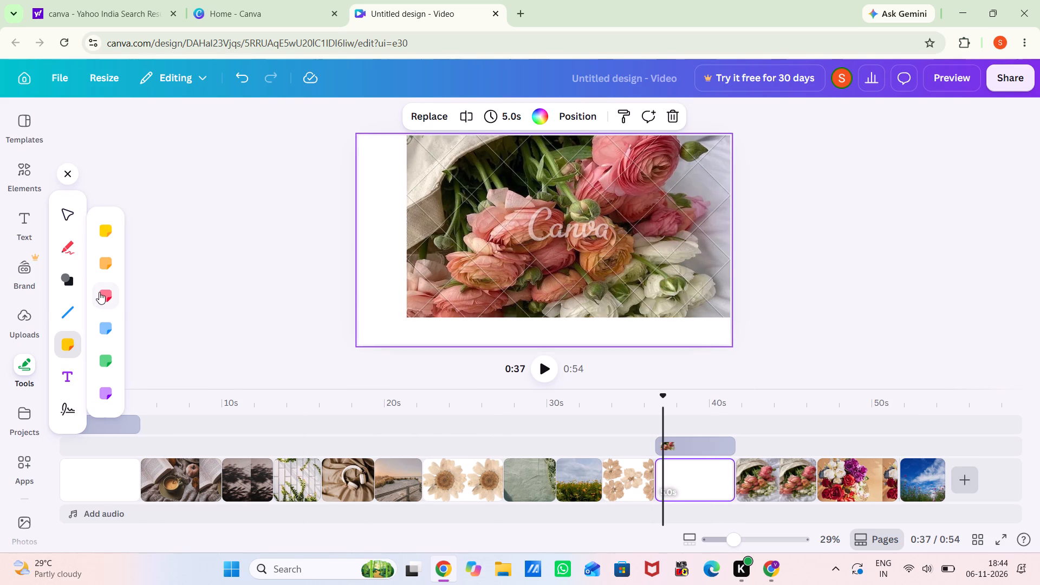
{"action": "double_click", "coordinate": [99, 292]}
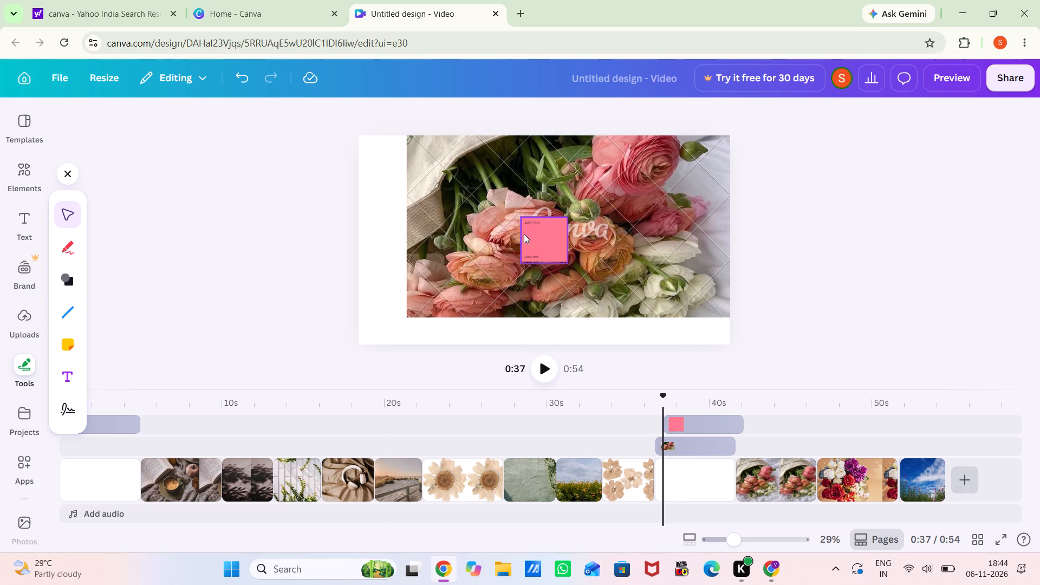
{"action": "left_click", "coordinate": [538, 243]}
{"action": "left_click_drag", "start_coordinate": [538, 243], "coordinate": [571, 245]}
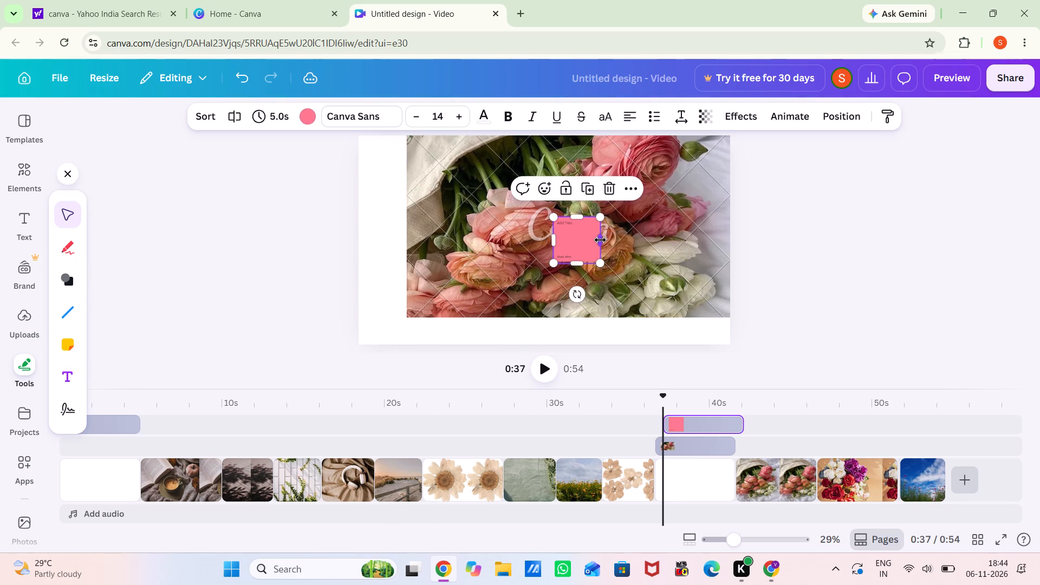
Stretch the pink sticky note past the page edges on all sides so it covers the whole rose bouquet page.
{"action": "left_click_drag", "start_coordinate": [600, 240], "coordinate": [747, 245]}
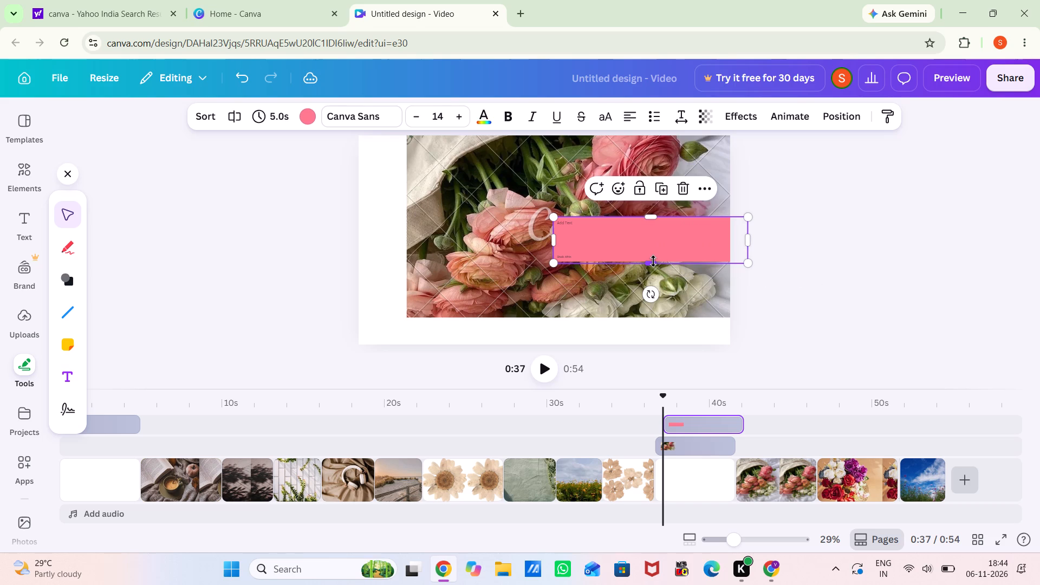
{"action": "left_click_drag", "start_coordinate": [653, 261], "coordinate": [660, 342]}
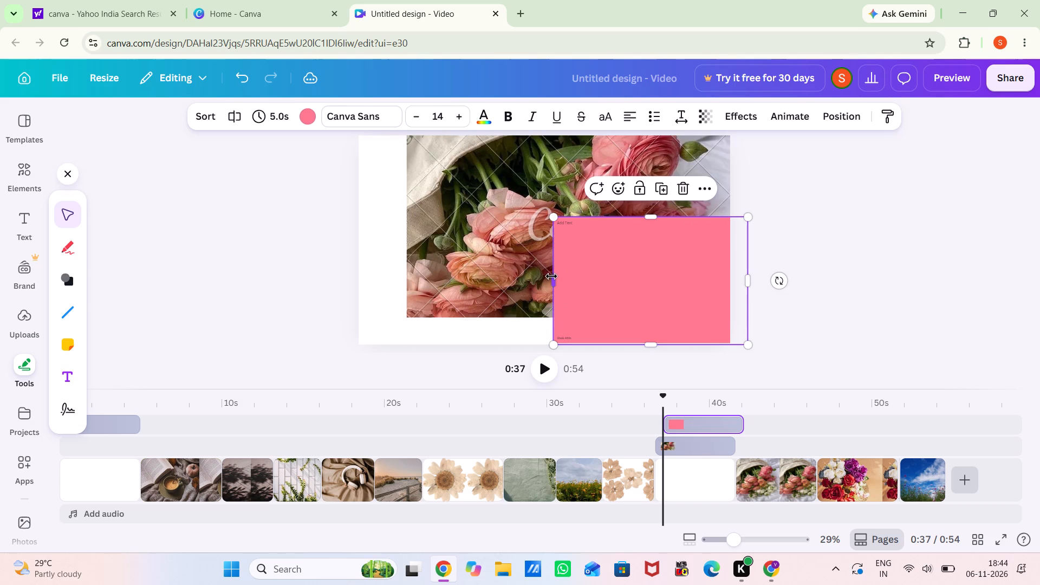
{"action": "left_click_drag", "start_coordinate": [551, 277], "coordinate": [355, 270]}
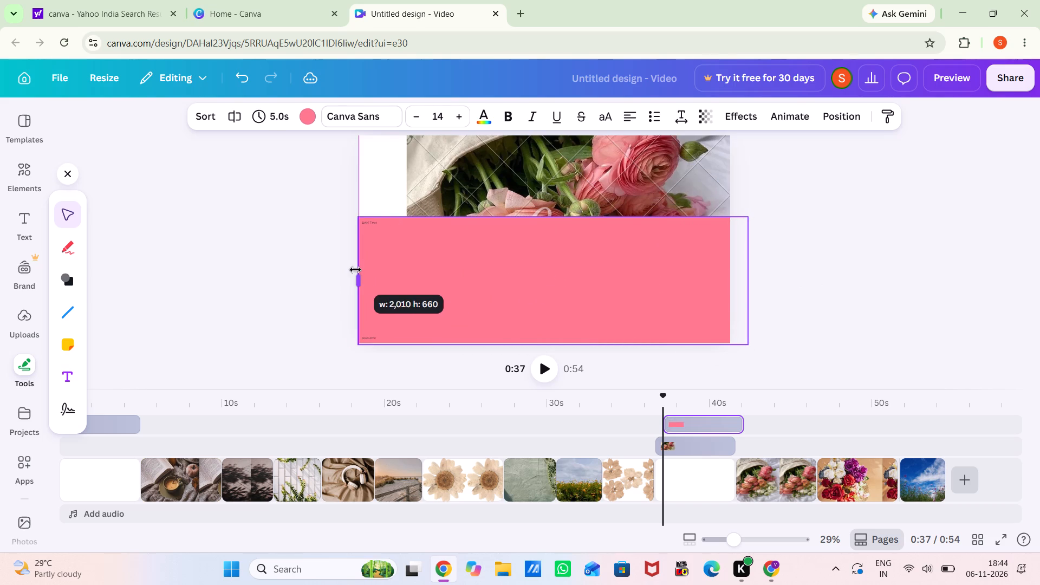
{"action": "left_click_drag", "start_coordinate": [355, 270], "coordinate": [355, 269]}
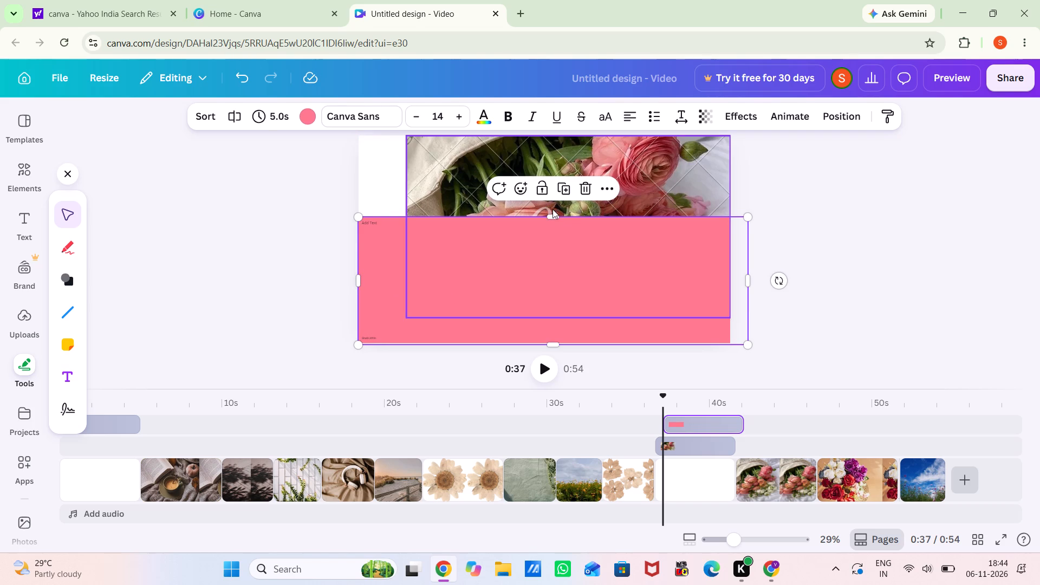
{"action": "left_click_drag", "start_coordinate": [555, 214], "coordinate": [534, 89]}
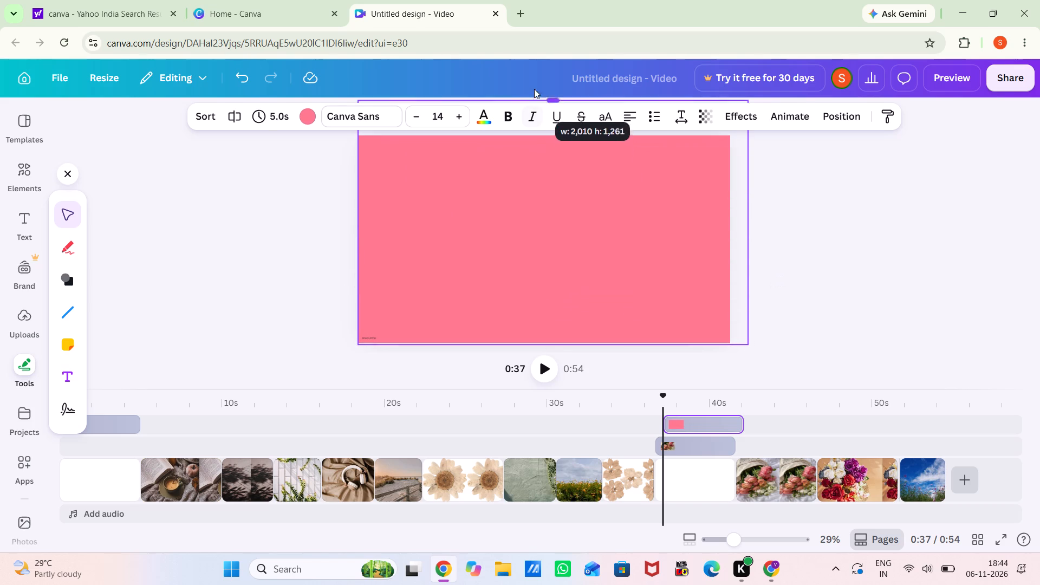
{"action": "left_click_drag", "start_coordinate": [534, 89], "coordinate": [534, 61]}
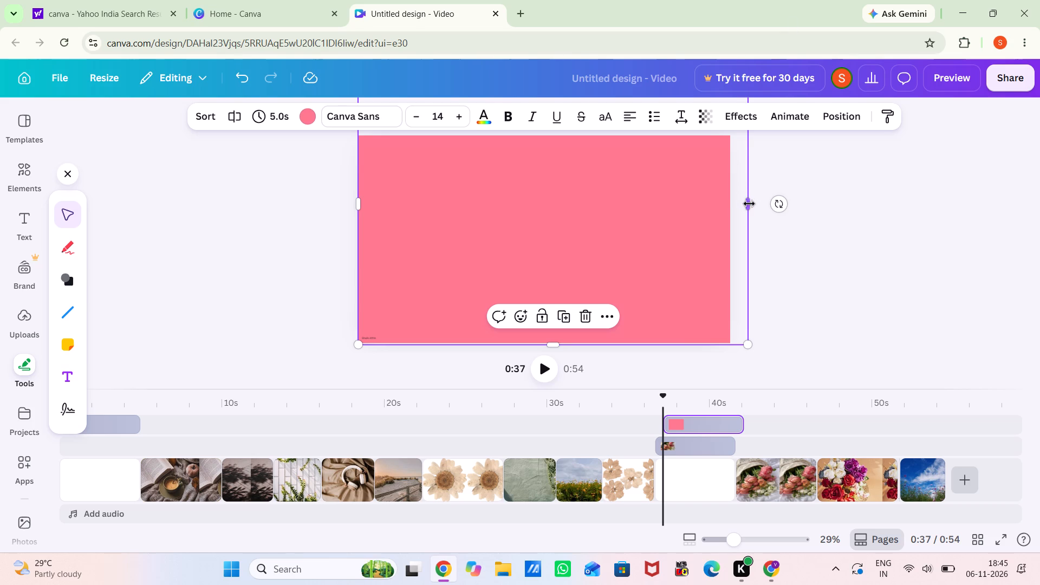
{"action": "left_click_drag", "start_coordinate": [749, 204], "coordinate": [716, 213]}
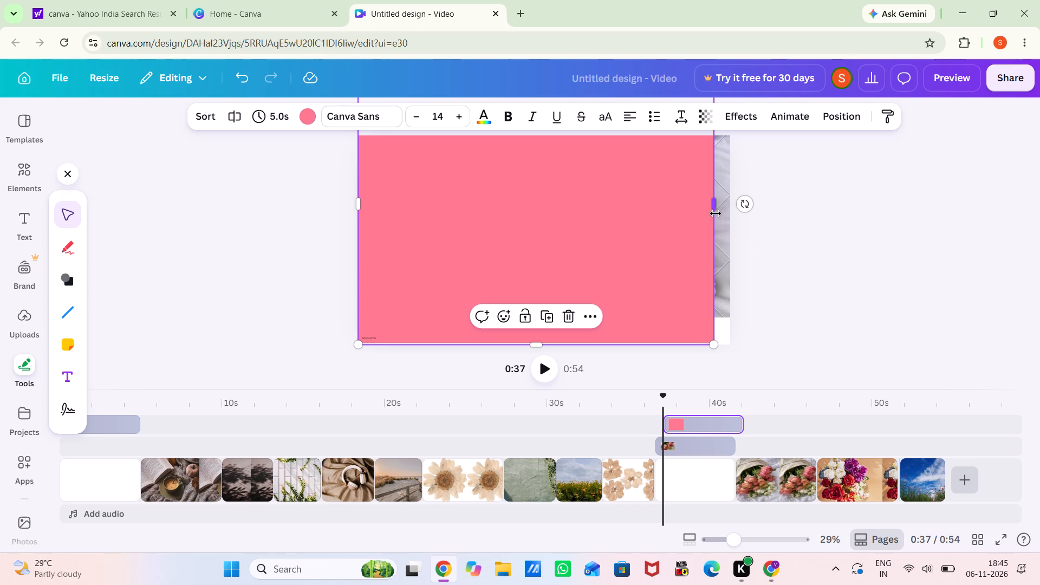
{"action": "left_click_drag", "start_coordinate": [706, 209], "coordinate": [720, 205]}
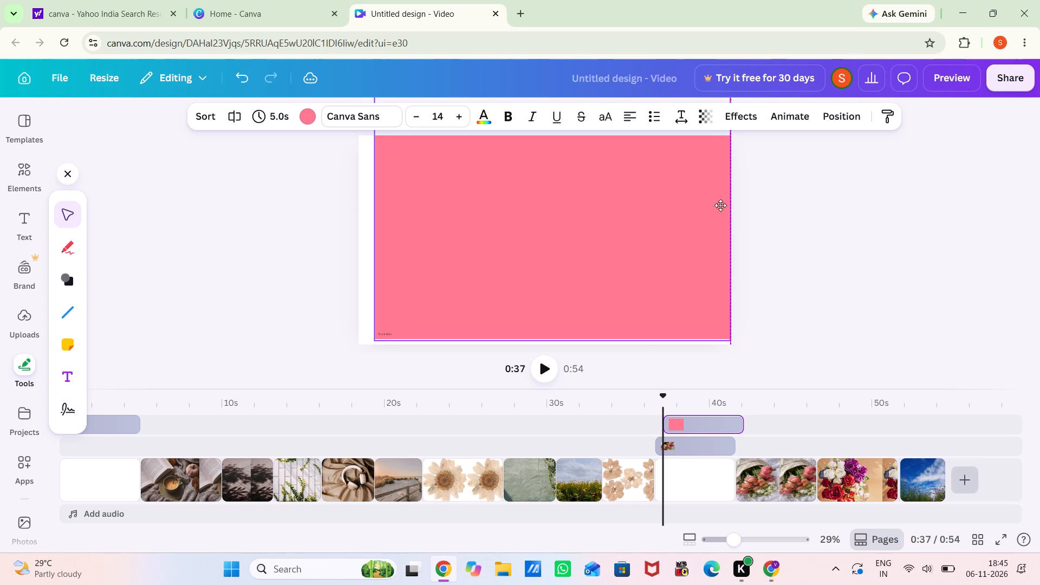
{"action": "left_click_drag", "start_coordinate": [720, 205], "coordinate": [708, 197]}
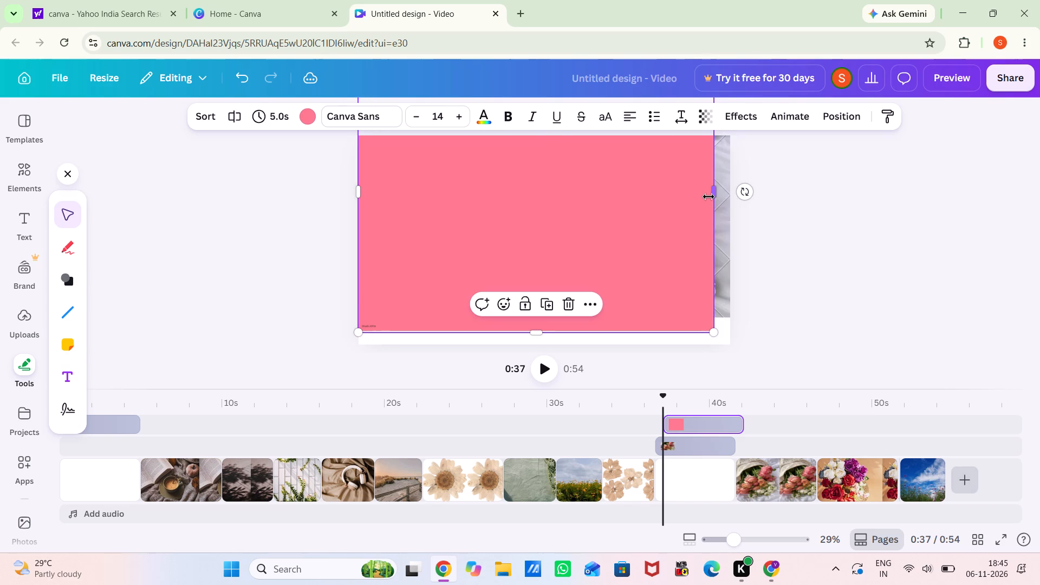
{"action": "left_click_drag", "start_coordinate": [714, 188], "coordinate": [721, 188]}
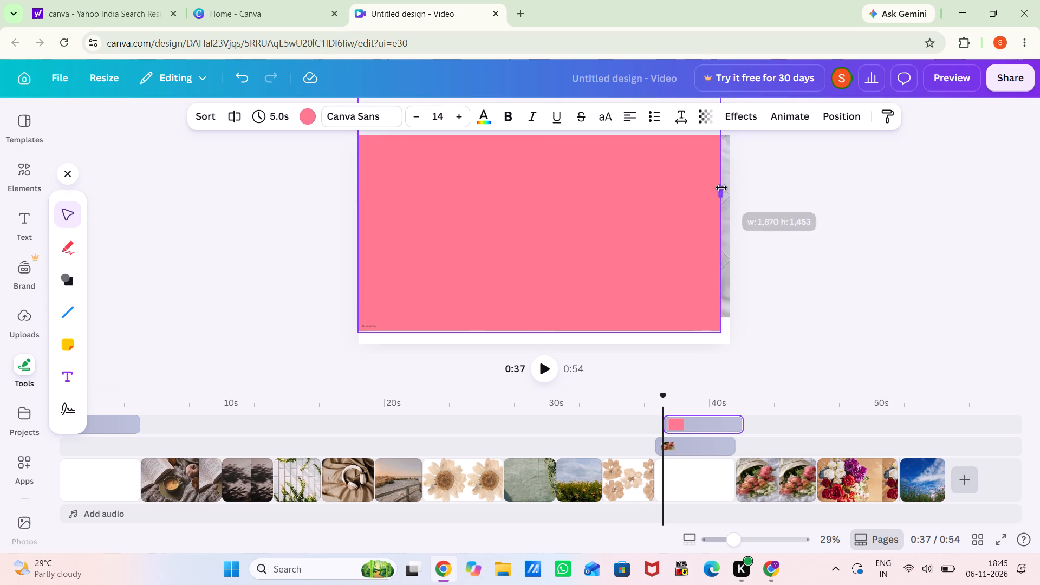
{"action": "left_click_drag", "start_coordinate": [721, 188], "coordinate": [735, 183]}
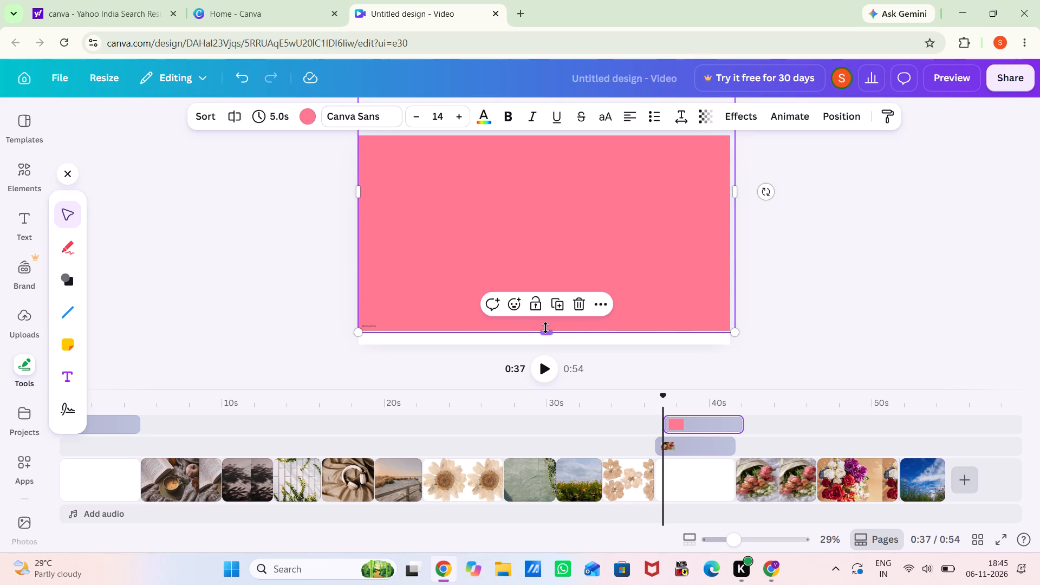
{"action": "left_click_drag", "start_coordinate": [545, 328], "coordinate": [549, 356]}
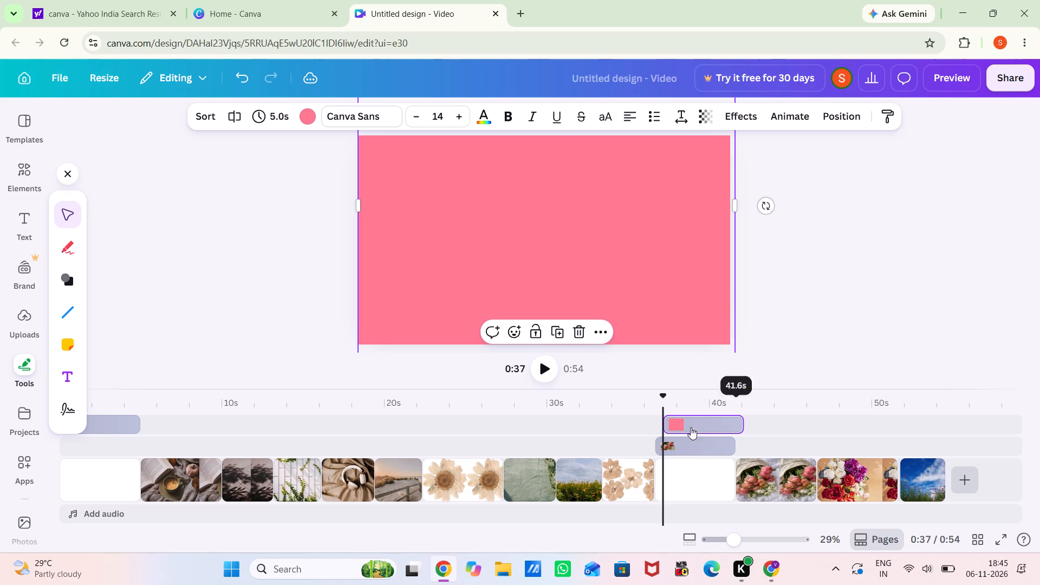
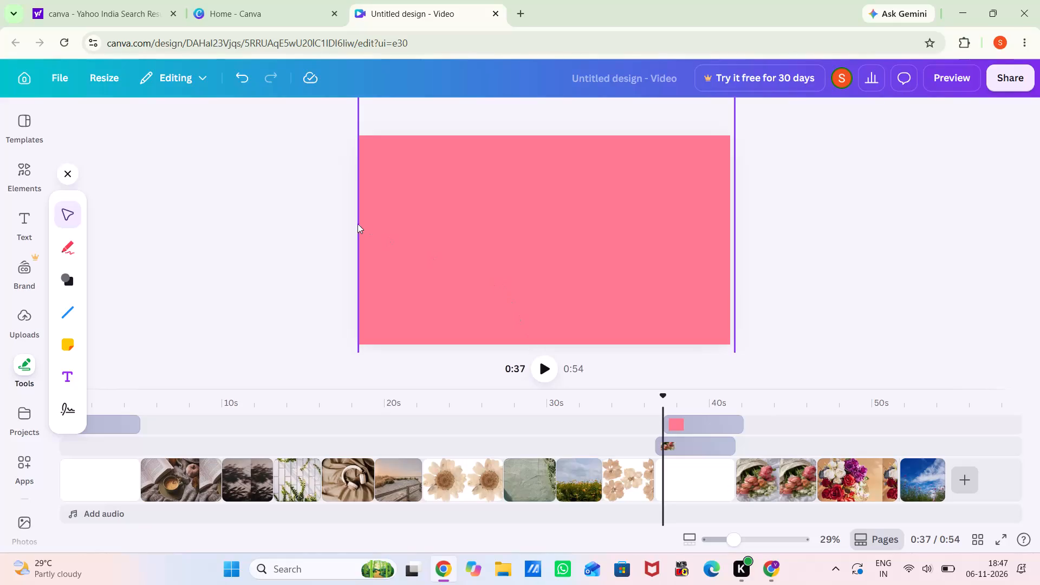
Move the pink sticky note sideways so its left edge sits near the page centre, uncovering the left half of the rose bouquet page.
{"action": "left_click_drag", "start_coordinate": [362, 222], "coordinate": [510, 202]}
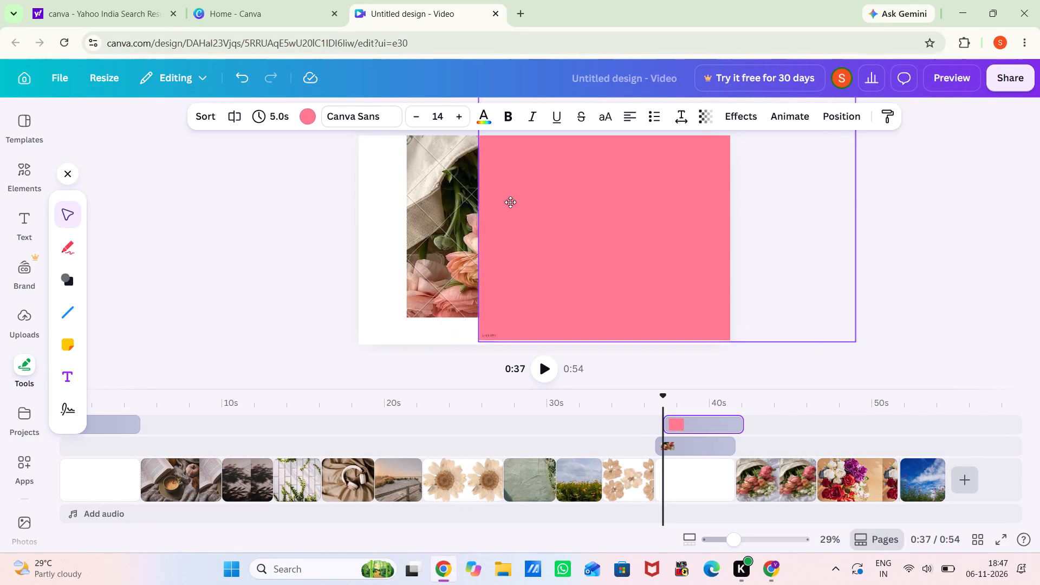
{"action": "left_click_drag", "start_coordinate": [510, 202], "coordinate": [539, 268]}
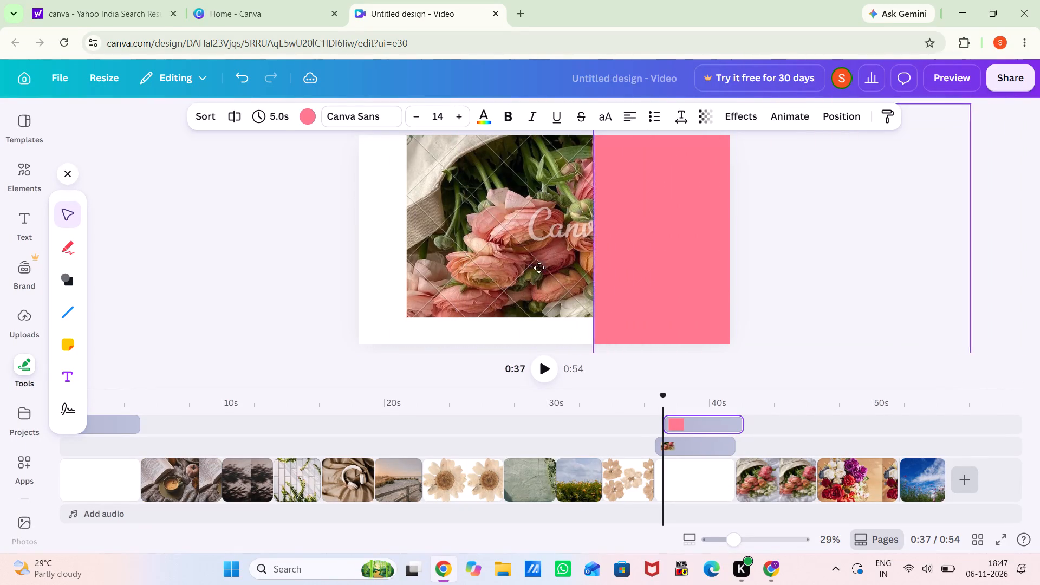
{"action": "left_click_drag", "start_coordinate": [539, 268], "coordinate": [551, 285]}
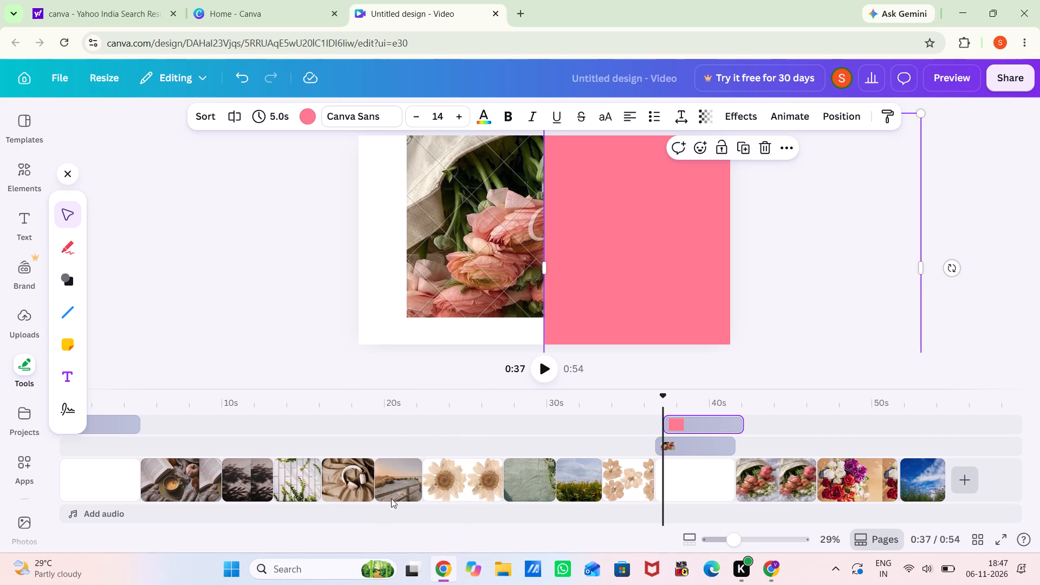
{"action": "left_click", "coordinate": [436, 344]}
{"action": "left_click_drag", "start_coordinate": [436, 344], "coordinate": [422, 354]}
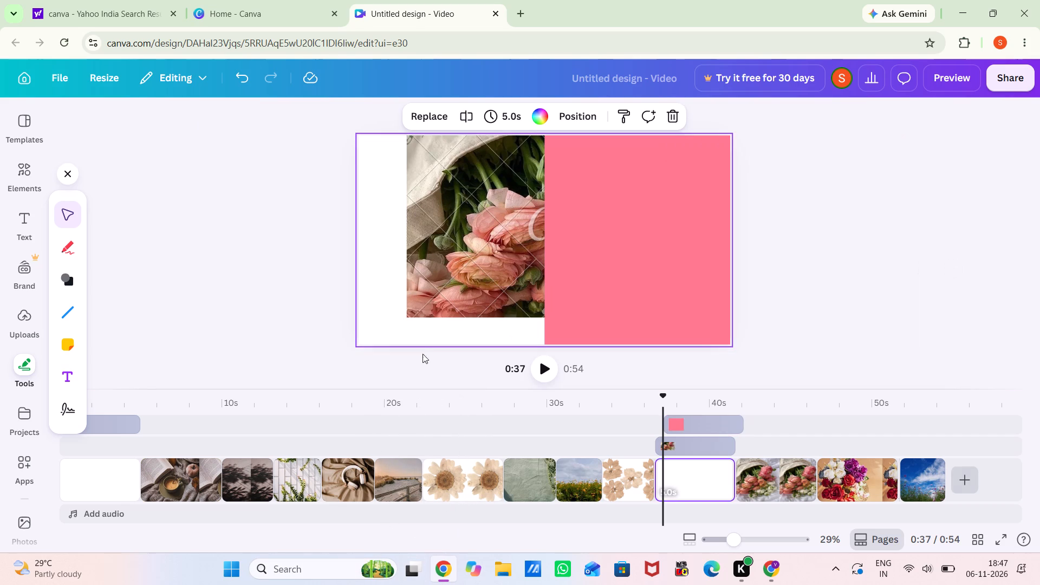
{"action": "left_click_drag", "start_coordinate": [422, 354], "coordinate": [391, 362]}
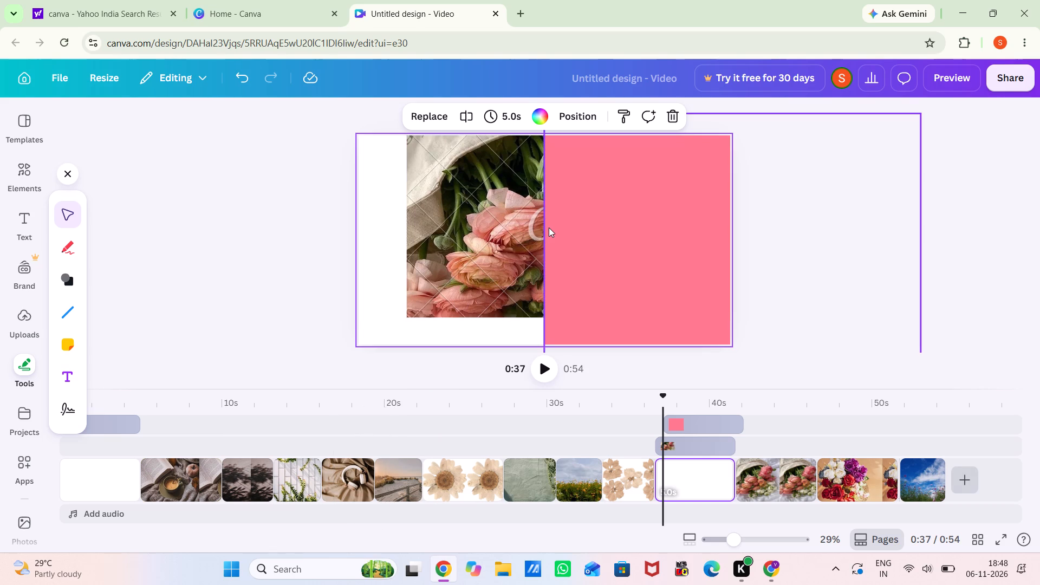
{"action": "scroll", "coordinate": [549, 227], "scroll_direction": "right", "scroll_amount": 1}
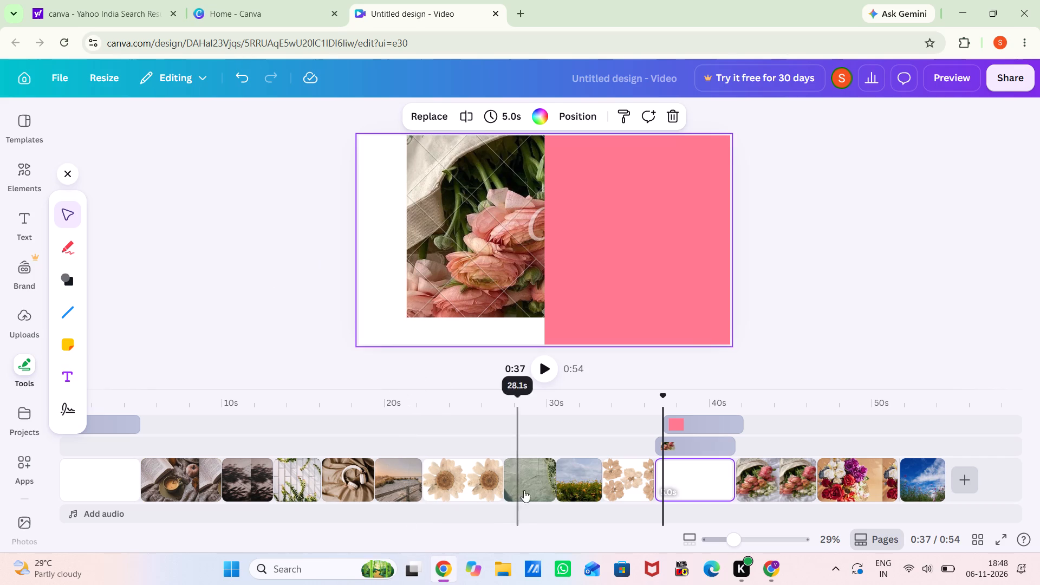
Shorten the full-page pink rose bouquet photo on the page before the multicoloured roses from its bottom edge, leaving a white strip below.
{"action": "left_click", "coordinate": [570, 481]}
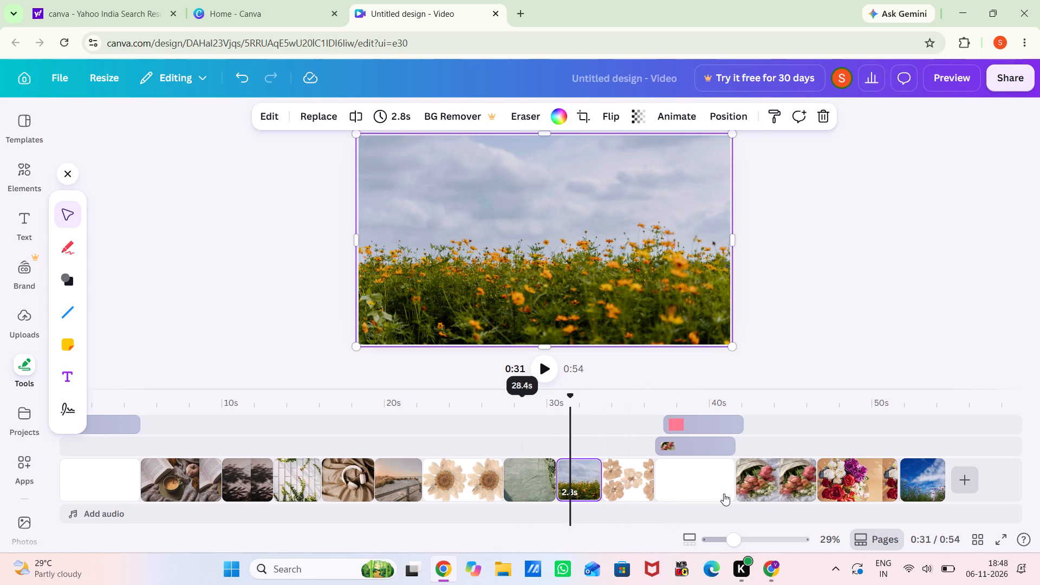
{"action": "left_click", "coordinate": [795, 483]}
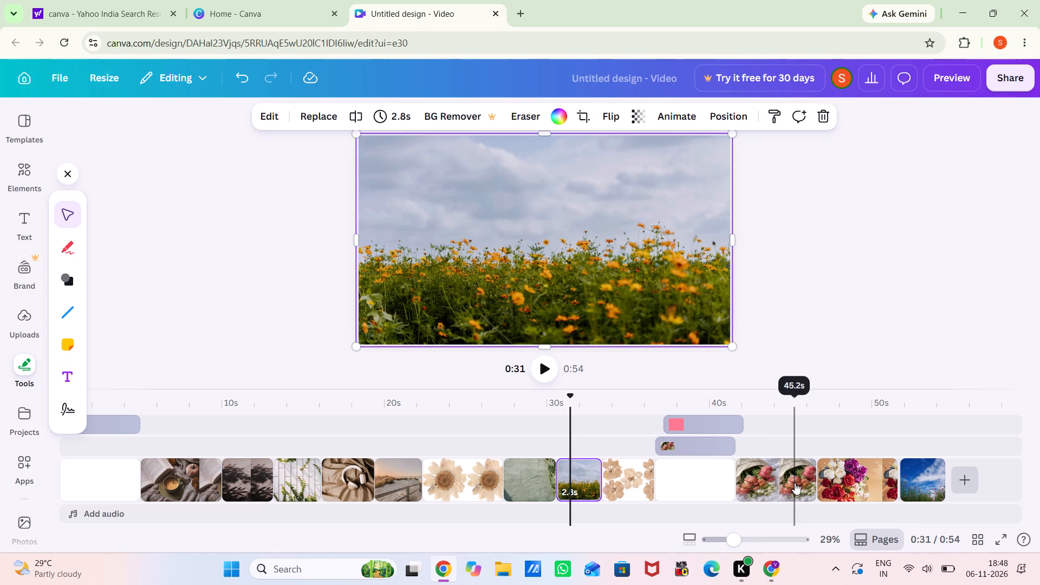
{"action": "left_click", "coordinate": [546, 372]}
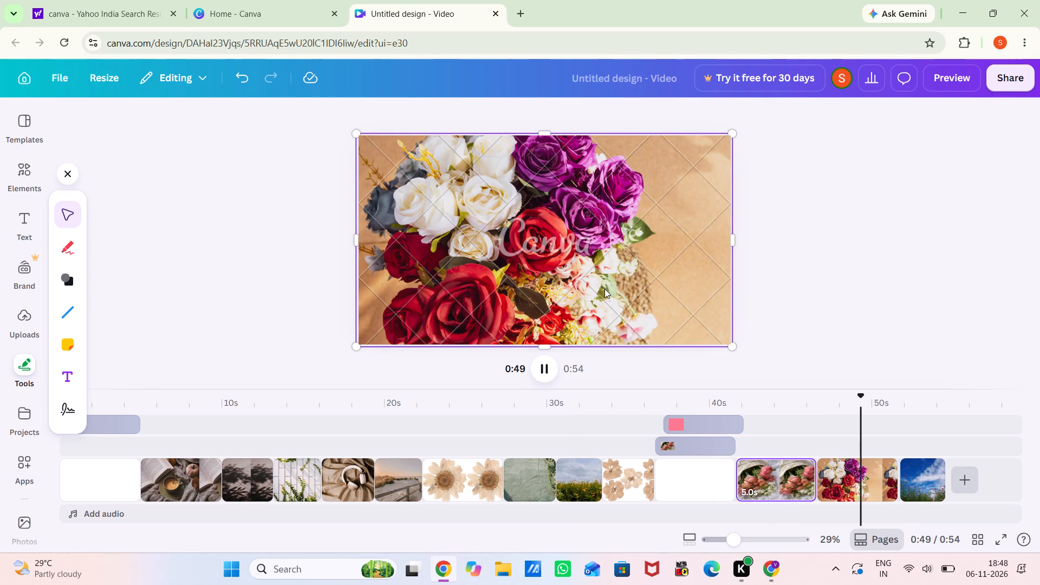
{"action": "left_click_drag", "start_coordinate": [547, 346], "coordinate": [530, 303]}
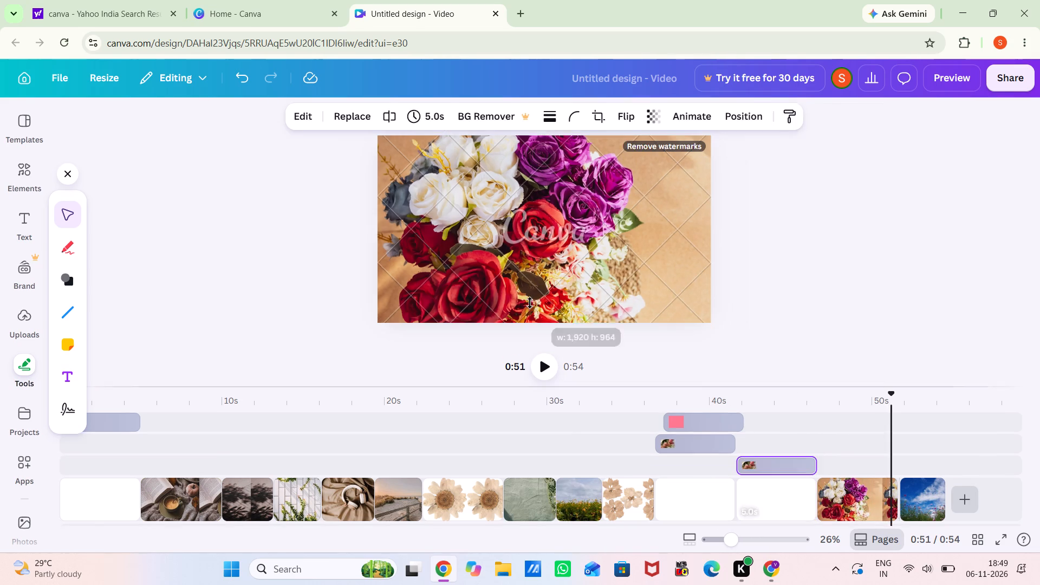
{"action": "left_click_drag", "start_coordinate": [530, 303], "coordinate": [529, 302]}
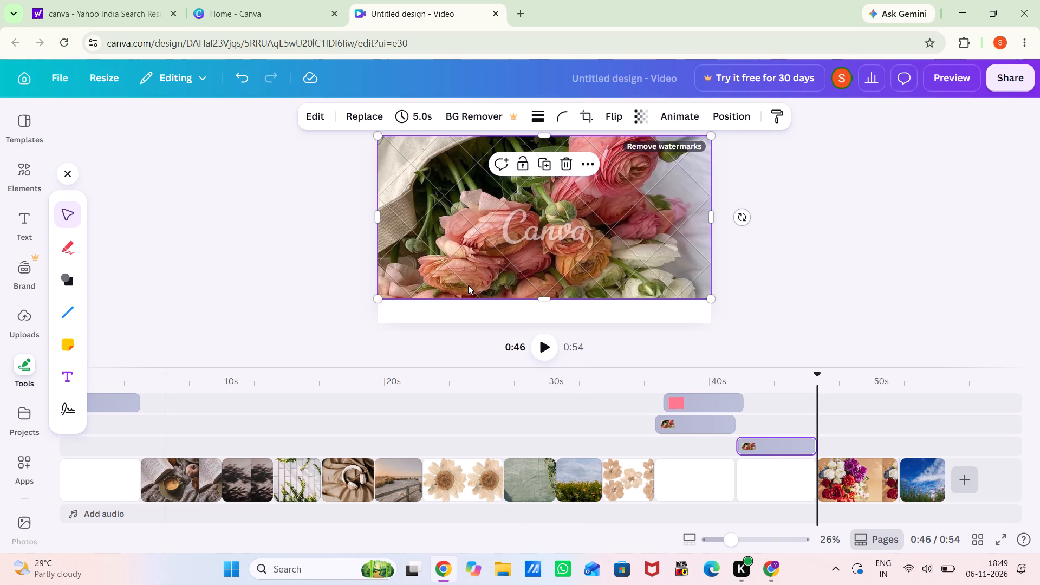
Play the rest of the video from 0:46 to the end.
{"action": "left_click", "coordinate": [537, 344]}
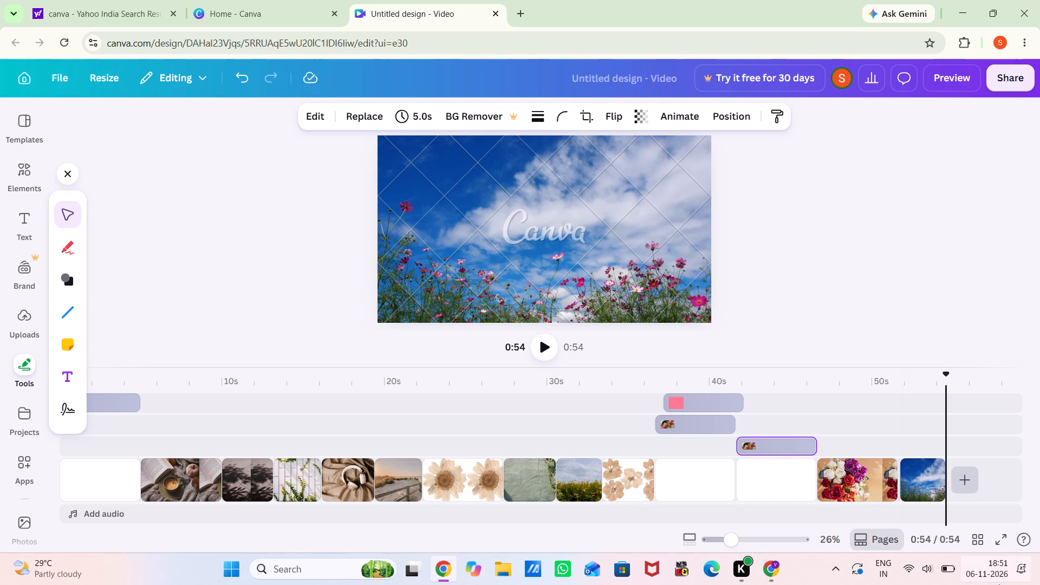
Turn off the computer's Wi-Fi and return to the design.
{"action": "left_click", "coordinate": [955, 584]}
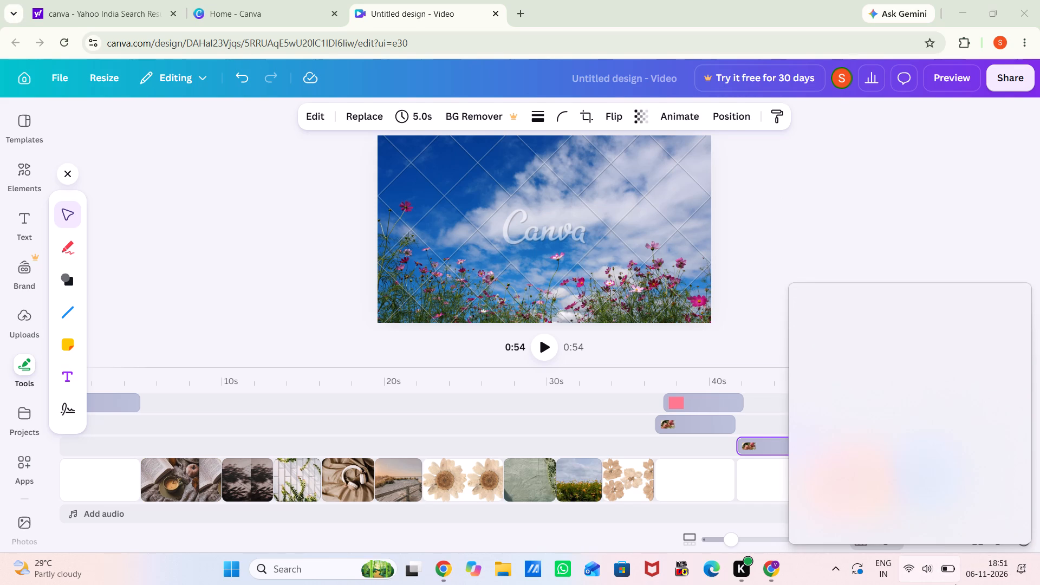
{"action": "left_click", "coordinate": [804, 311]}
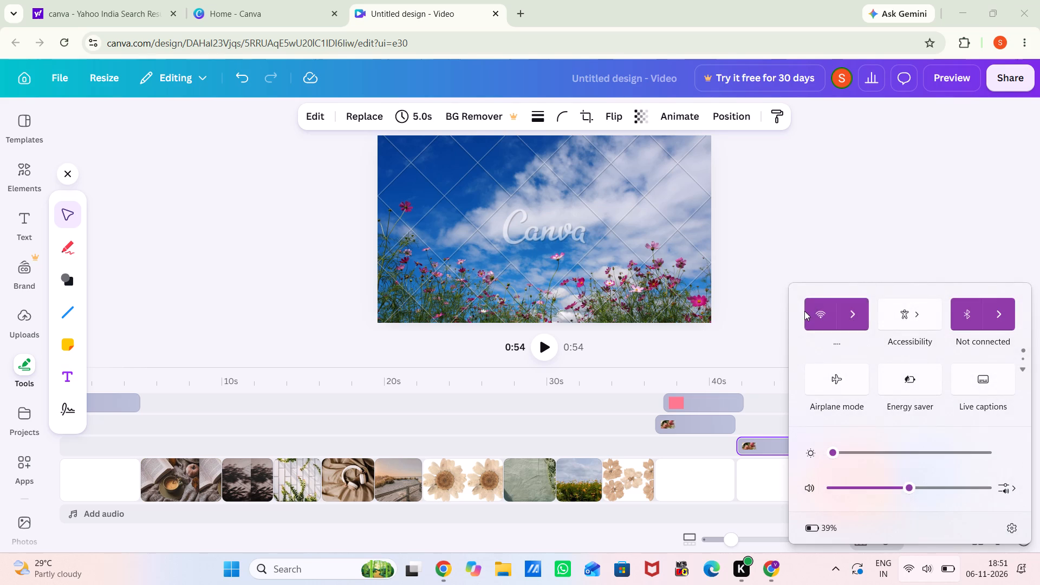
{"action": "left_click", "coordinate": [821, 196]}
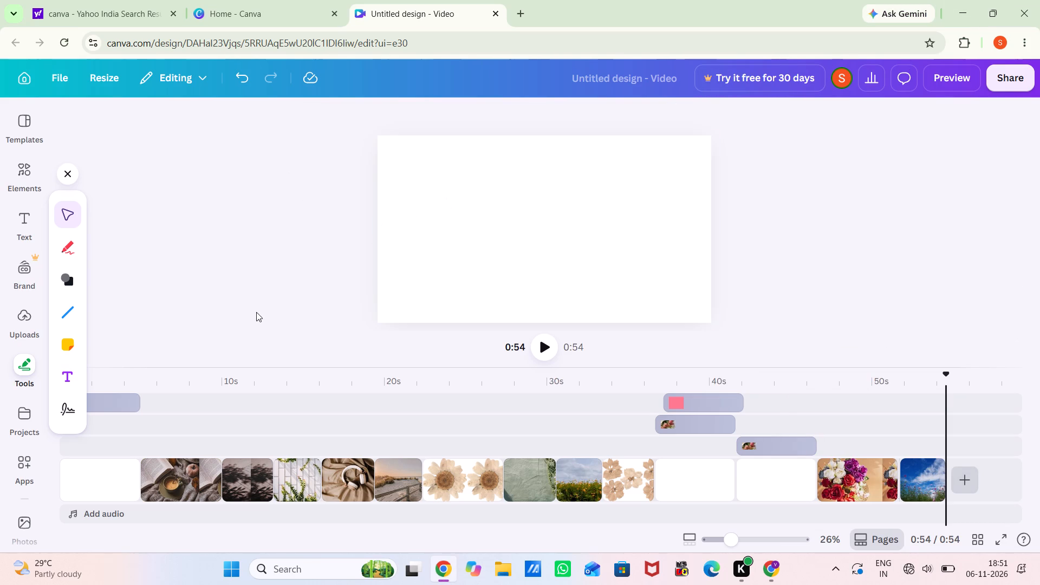
Put the computer to sleep.
{"action": "left_click", "coordinate": [229, 572]}
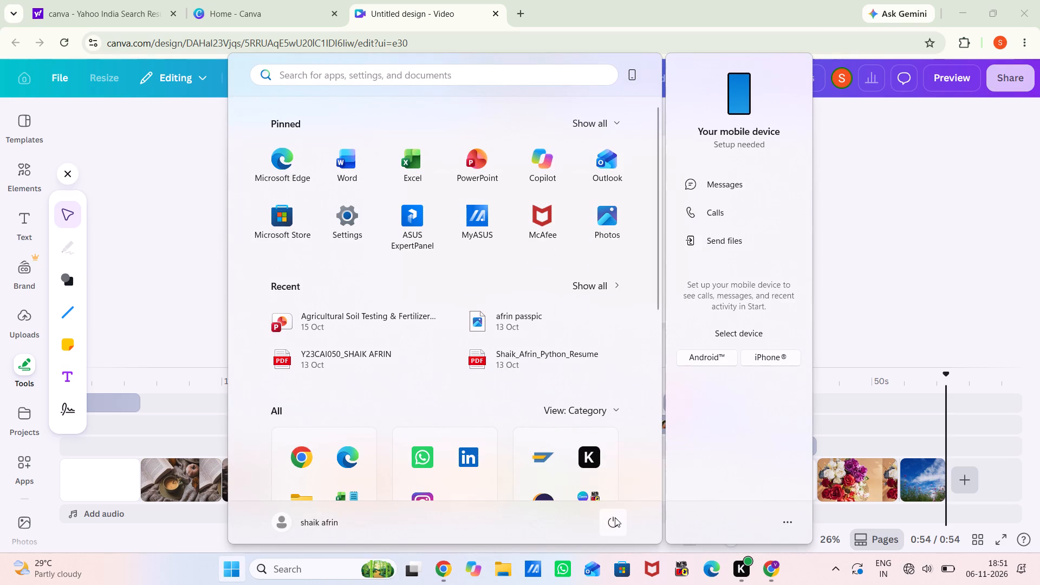
{"action": "left_click", "coordinate": [615, 517]}
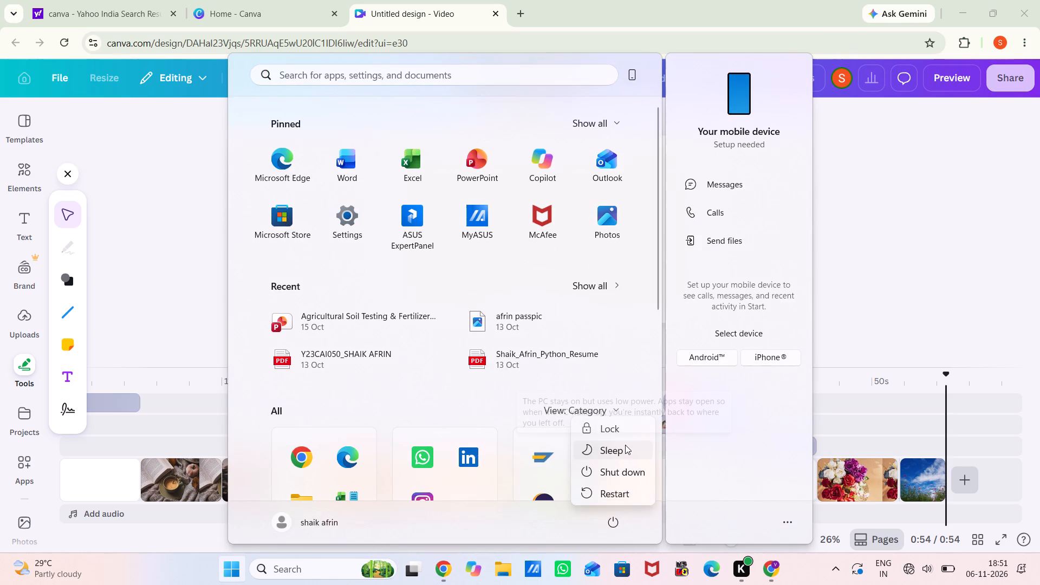
{"action": "left_click", "coordinate": [625, 445]}
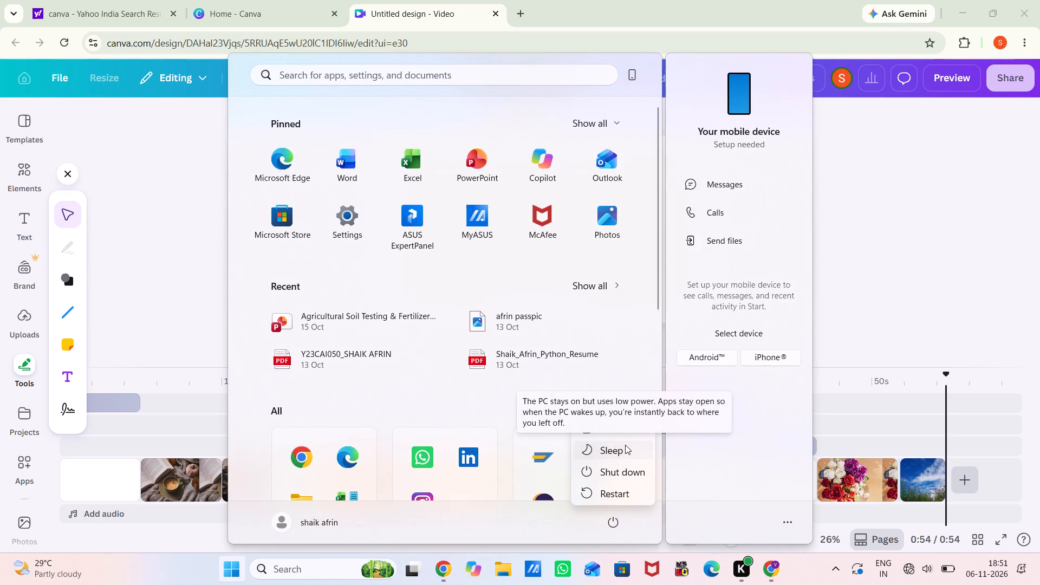